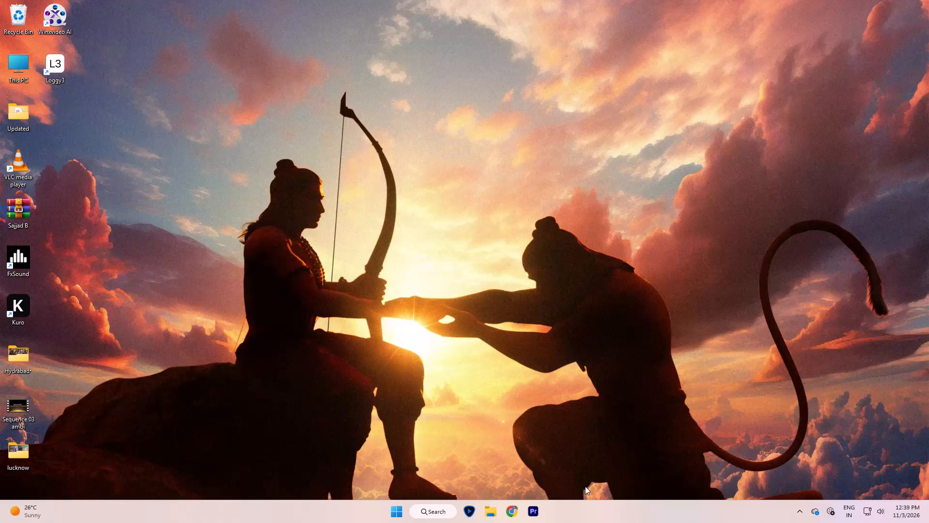
Launch Adobe Premiere and dismiss the payment window that opens with it.
{"action": "left_click", "coordinate": [534, 519]}
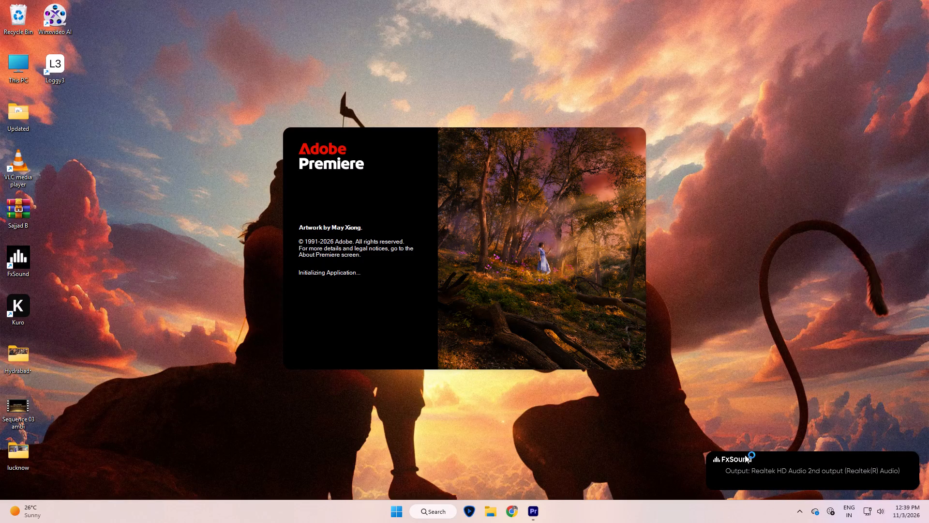
{"action": "left_click", "coordinate": [554, 215]}
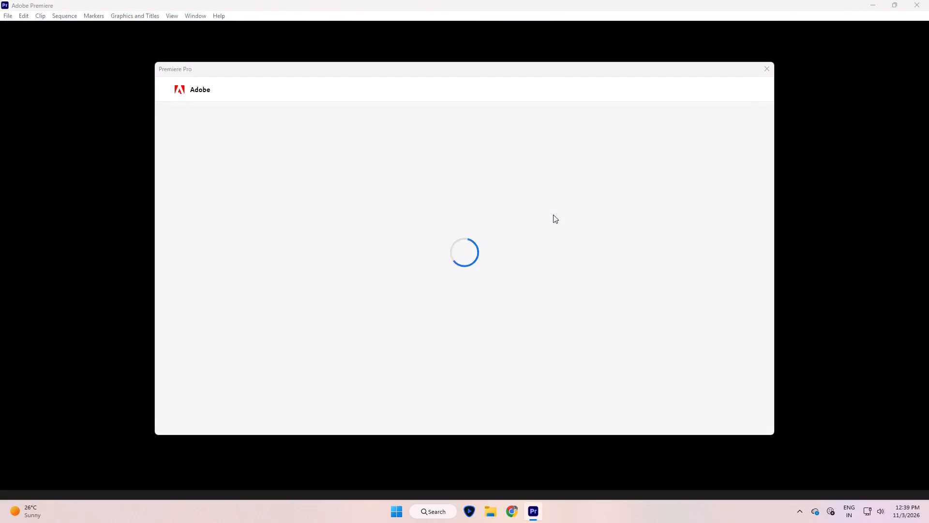
{"action": "left_click", "coordinate": [768, 70]}
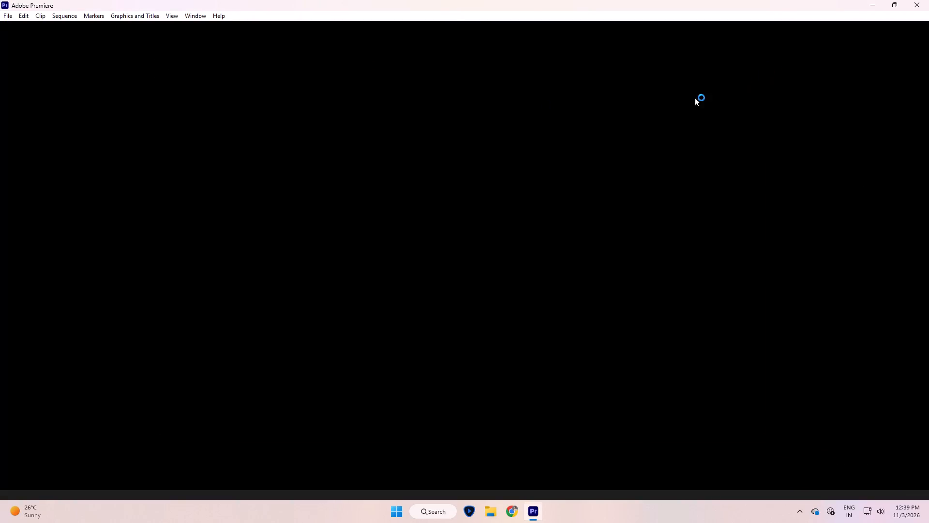
{"action": "left_click", "coordinate": [390, 4]}
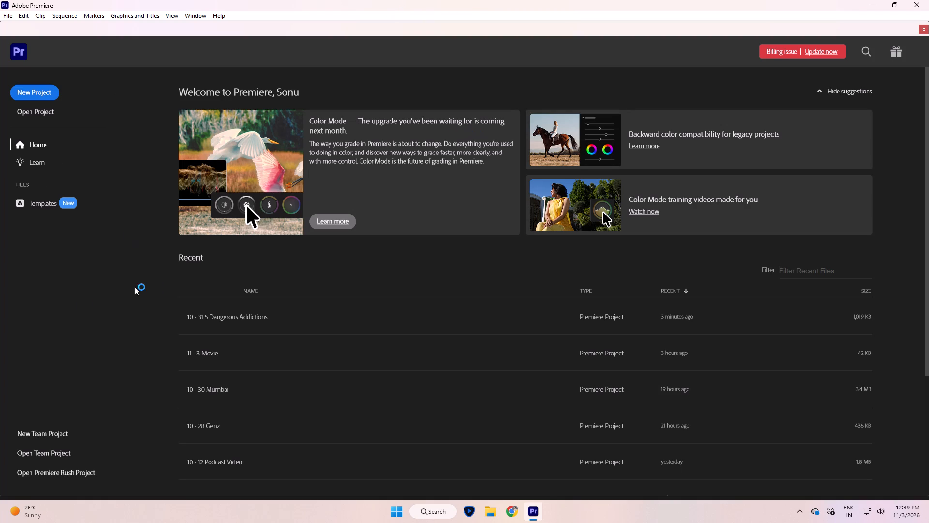
Open the recent project "10 - 31 5 Dangerous Addictions".
{"action": "left_click", "coordinate": [75, 299]}
{"action": "left_click", "coordinate": [589, 316]}
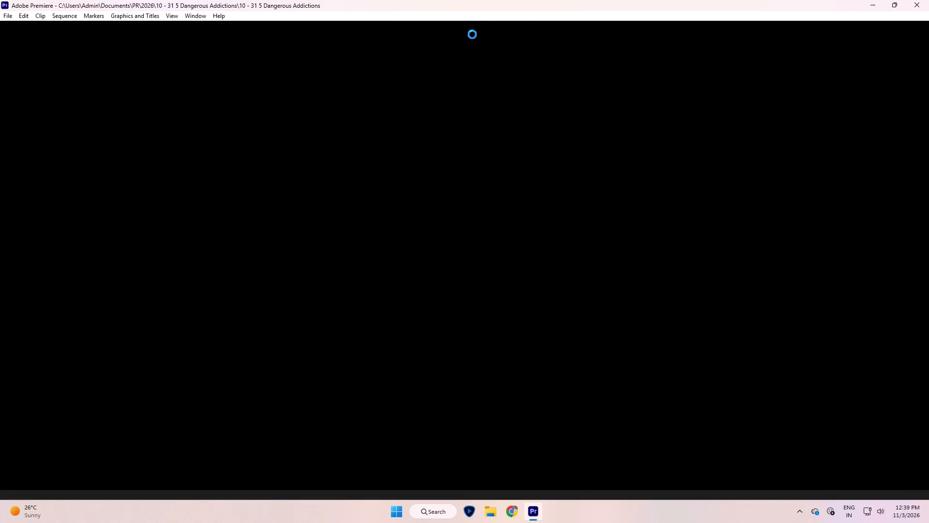
{"action": "left_click", "coordinate": [464, 7]}
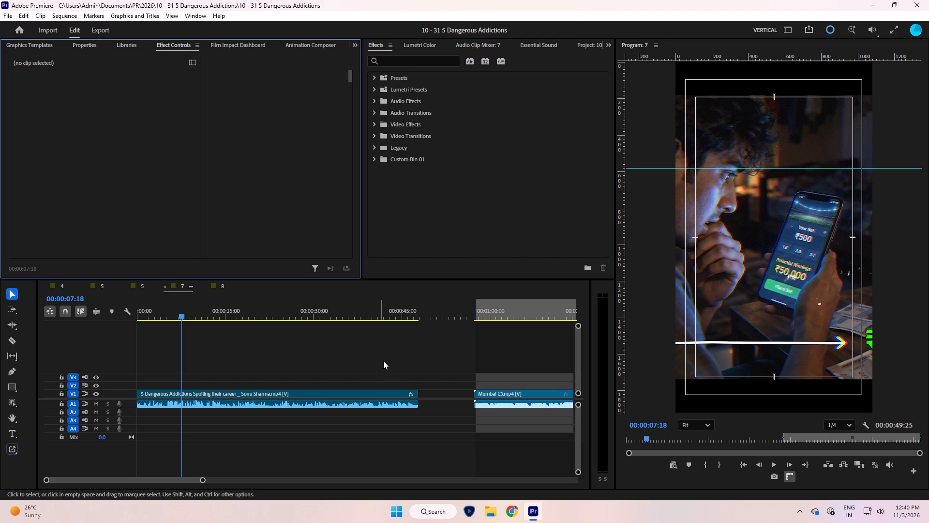
{"action": "left_click", "coordinate": [390, 355]}
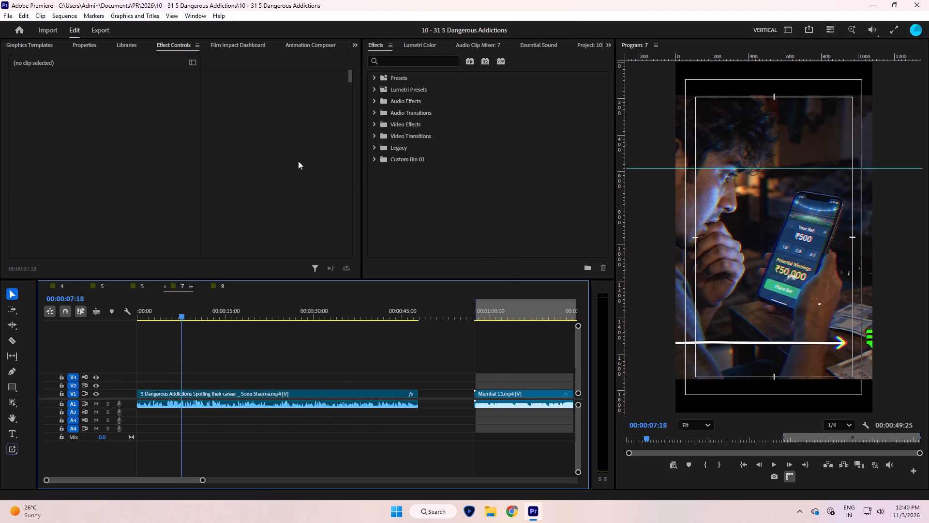
Return the playhead to the start of sequence 7 and save the project.
{"action": "left_click_drag", "start_coordinate": [191, 311], "coordinate": [55, 351]}
{"action": "key", "text": "ctrl+s"}
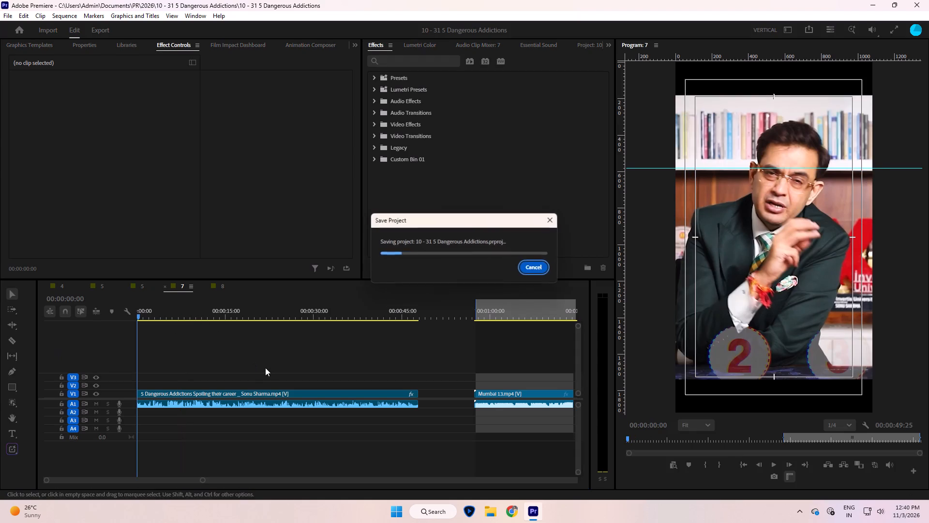
{"action": "left_click", "coordinate": [265, 368], "text": "ctrl"}
{"action": "left_click", "coordinate": [265, 367], "text": "ctrl"}
{"action": "key", "text": "ctrl+s"}
{"action": "left_click", "coordinate": [265, 367]}
Select the Dangerous Addictions clip, play its opening and find the exact frame where the betting-phone shot changes to the laptop shot.
{"action": "key", "text": "space"}
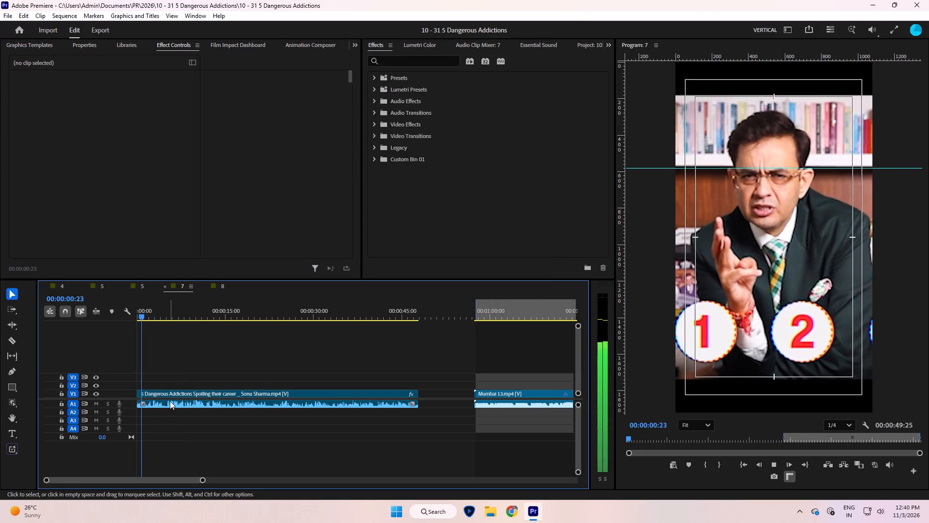
{"action": "left_click", "coordinate": [174, 396]}
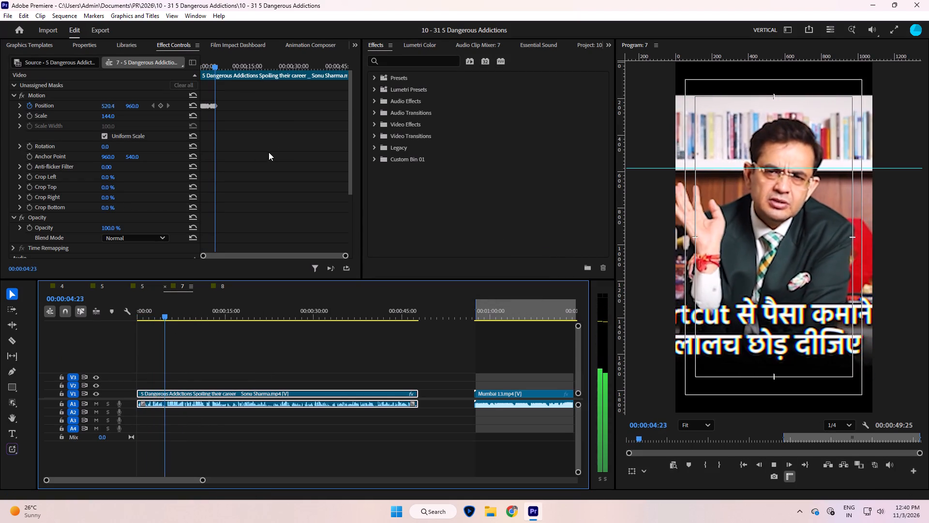
{"action": "key", "text": "space"}
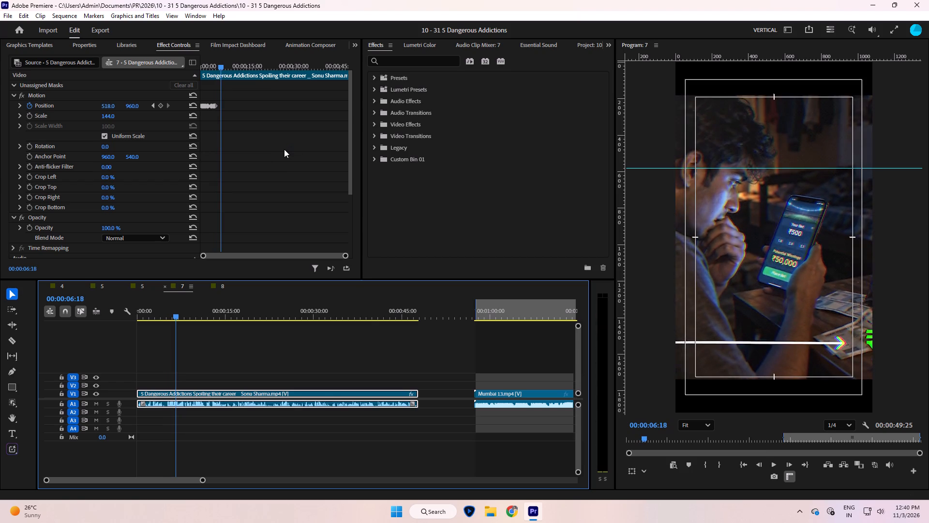
{"action": "key", "text": "space"}
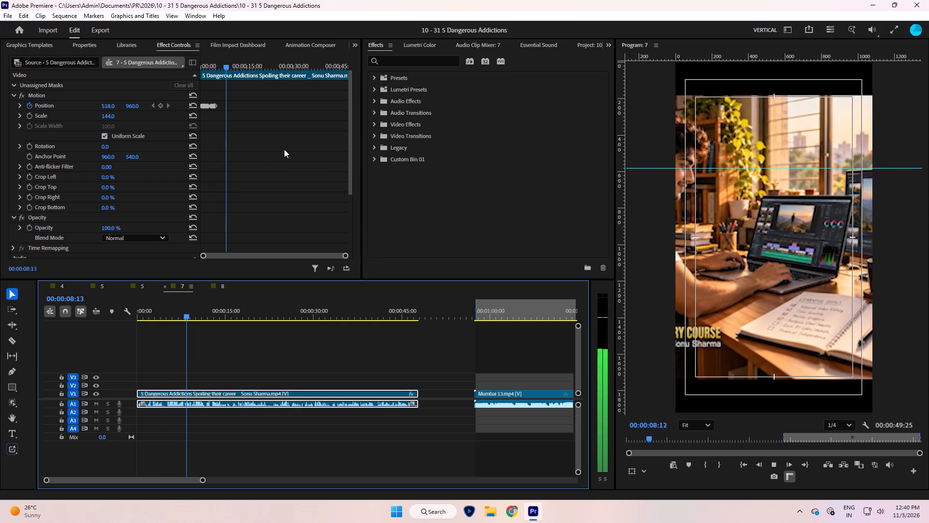
{"action": "key", "text": "space"}
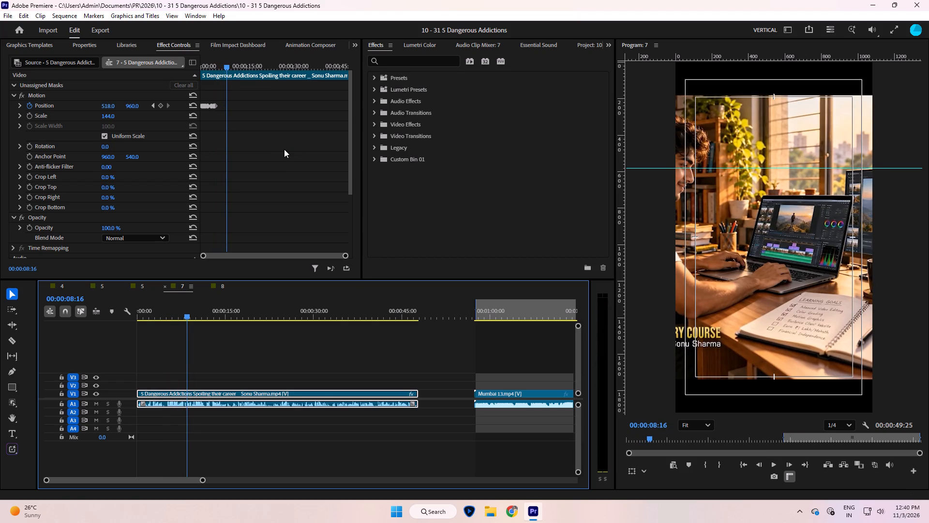
{"action": "key", "text": "shift+Left"}
{"action": "key", "text": "shift+Left"}
{"action": "key", "text": "shift+Left"}
{"action": "key", "text": "shift+Left"}
{"action": "key", "text": "space"}
{"action": "key", "text": "space"}
{"action": "key", "text": "Left"}
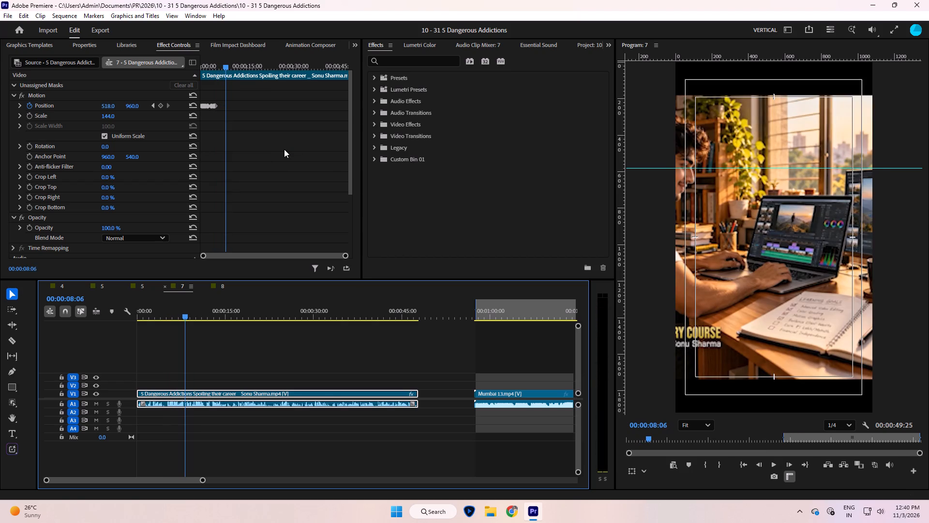
{"action": "key", "text": "Left"}
{"action": "key", "text": "Left"}
{"action": "key", "text": "Left"}
{"action": "key", "text": "Left"}
{"action": "key", "text": "Left"}
{"action": "key", "text": "Right"}
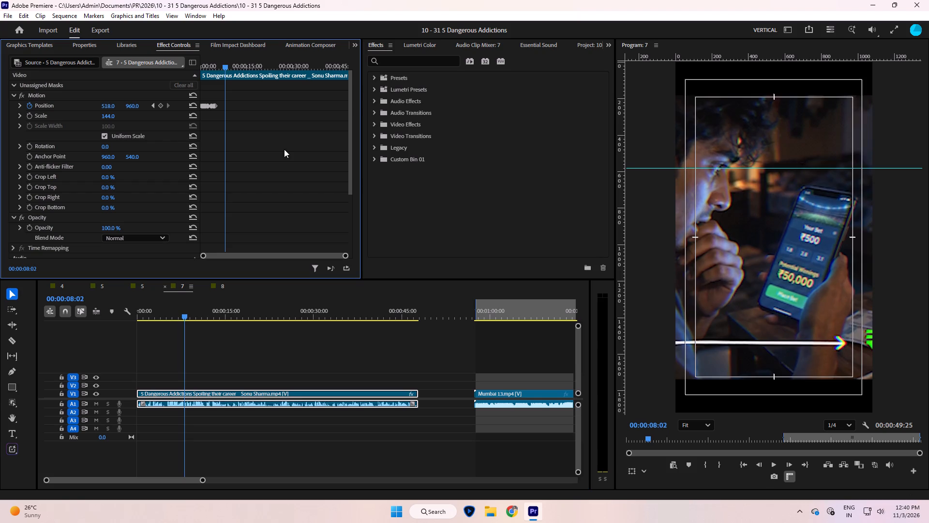
{"action": "key", "text": "Right"}
{"action": "key", "text": "Left"}
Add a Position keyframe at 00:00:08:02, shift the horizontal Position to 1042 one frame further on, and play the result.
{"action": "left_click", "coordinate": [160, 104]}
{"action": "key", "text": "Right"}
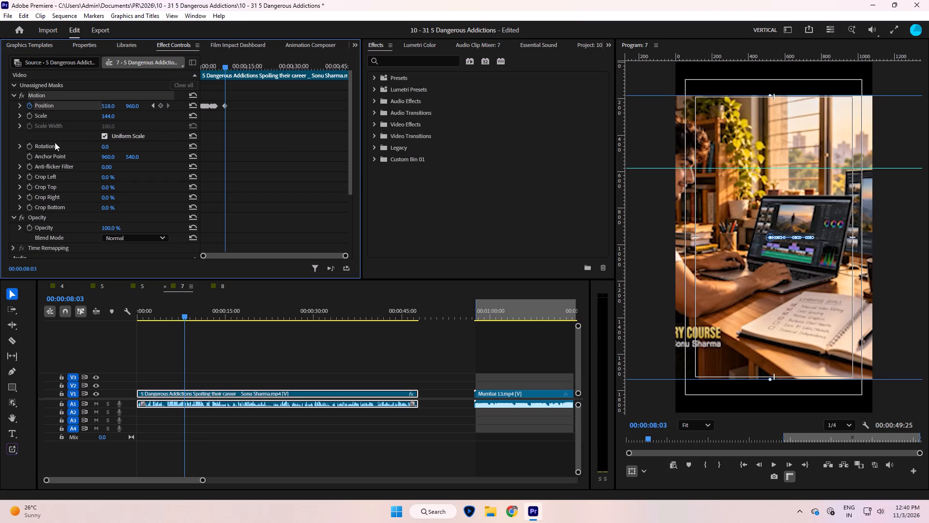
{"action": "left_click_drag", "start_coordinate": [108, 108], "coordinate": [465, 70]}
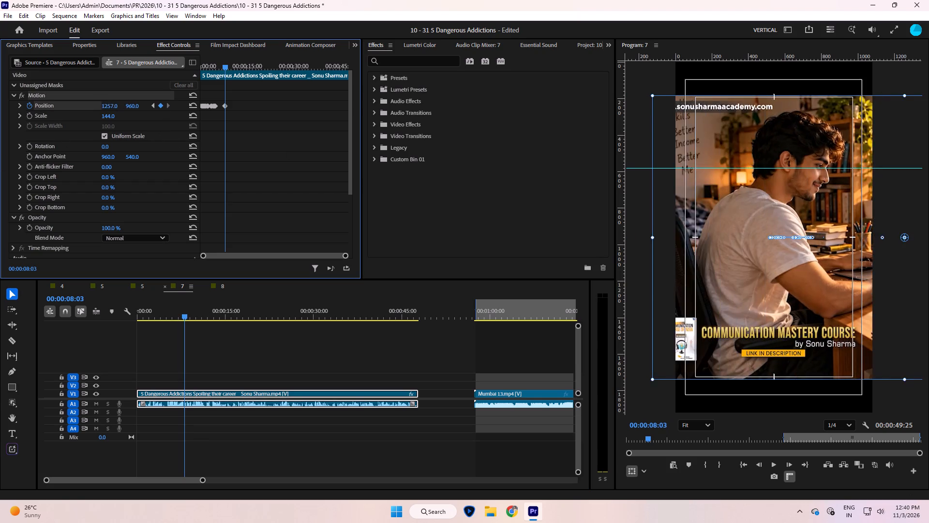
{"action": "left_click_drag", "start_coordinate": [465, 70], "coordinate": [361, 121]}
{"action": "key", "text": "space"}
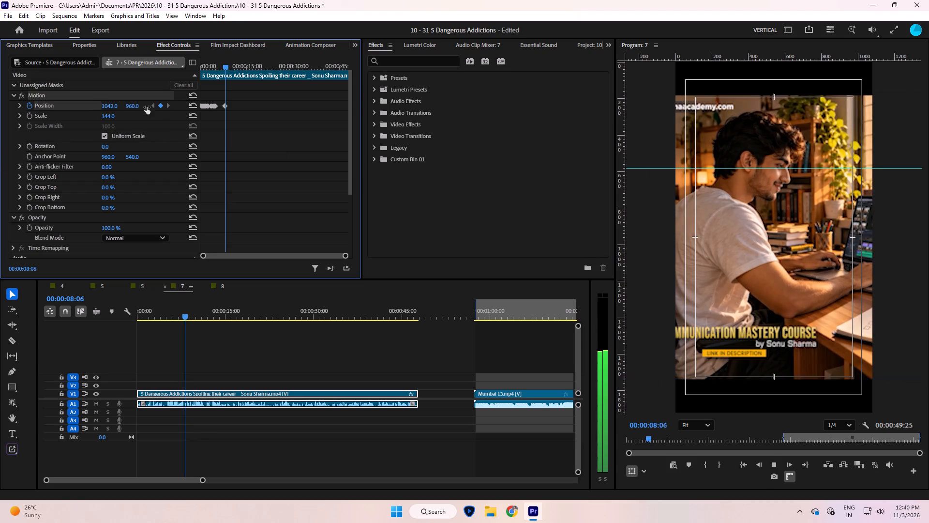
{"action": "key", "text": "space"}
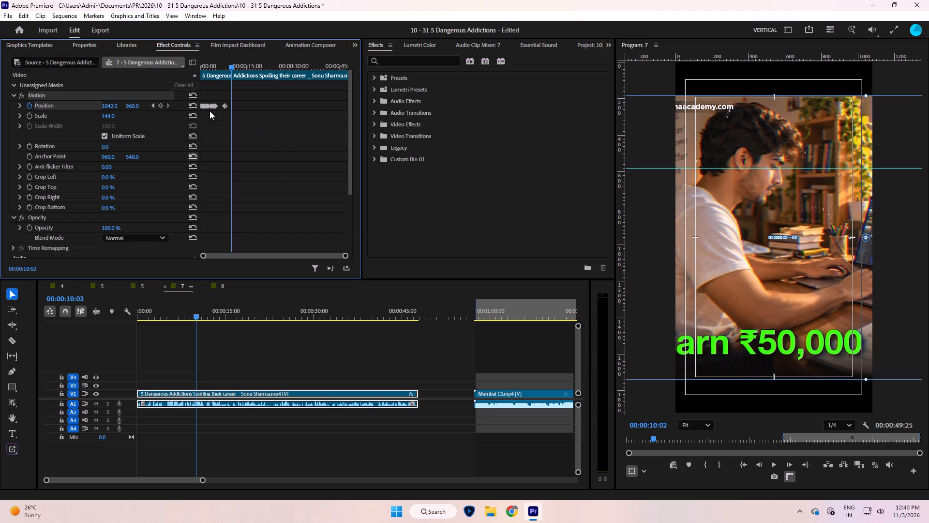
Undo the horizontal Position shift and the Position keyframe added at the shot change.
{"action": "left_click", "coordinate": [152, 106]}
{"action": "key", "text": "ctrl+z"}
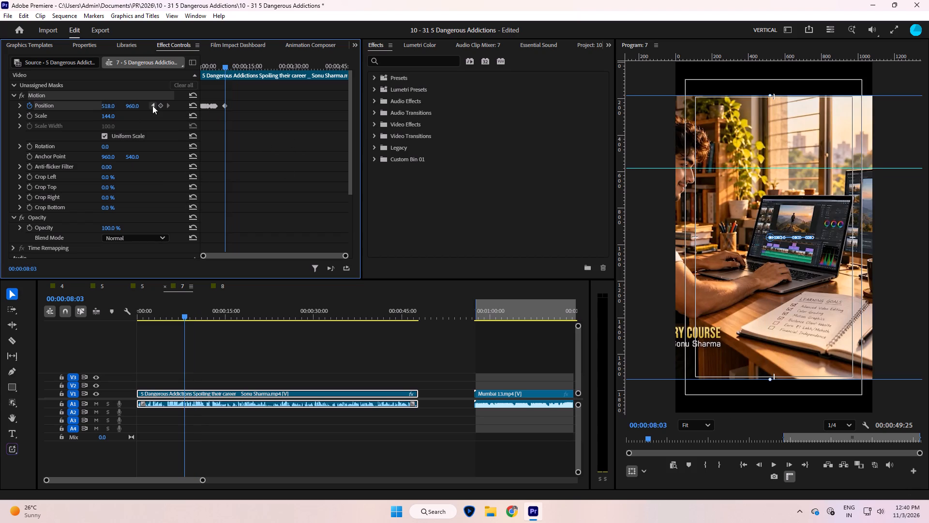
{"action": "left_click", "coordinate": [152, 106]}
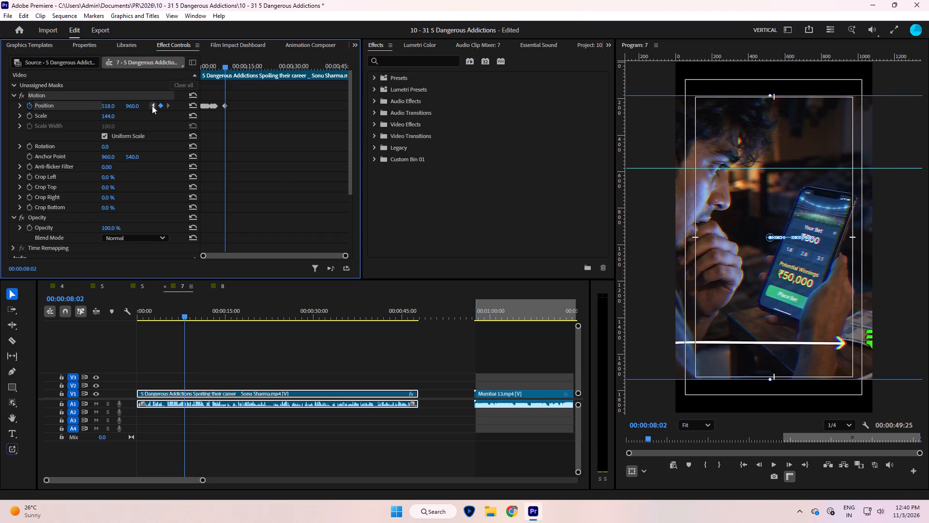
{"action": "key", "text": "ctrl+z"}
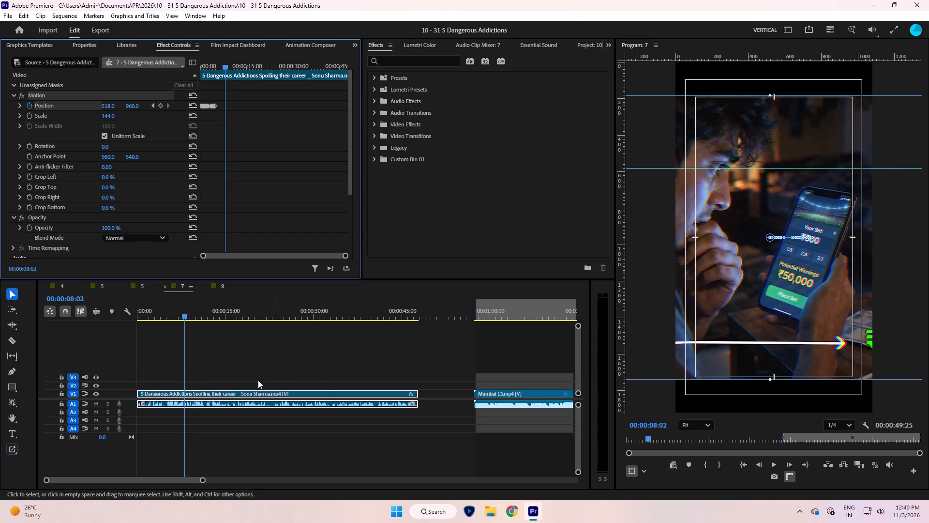
Split the Dangerous Addictions clip at 00:00:08:03, where the laptop shot begins.
{"action": "left_click", "coordinate": [262, 358]}
{"action": "key", "text": "Right"}
{"action": "left_click", "coordinate": [262, 358]}
{"action": "type", "text": "l"}
Split the clip again at about 00:00:11:20, after the money animation on the laptop shot, and save the project.
{"action": "key", "text": "space"}
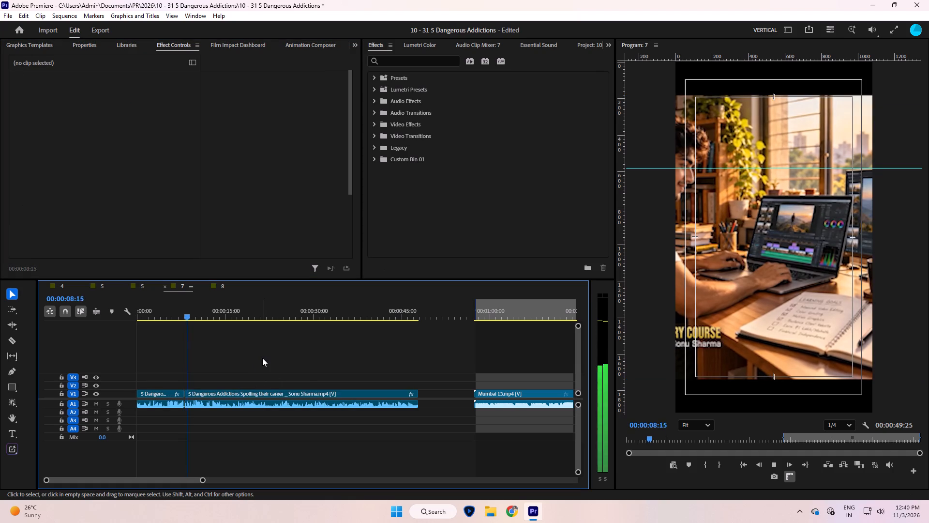
{"action": "left_click", "coordinate": [262, 358]}
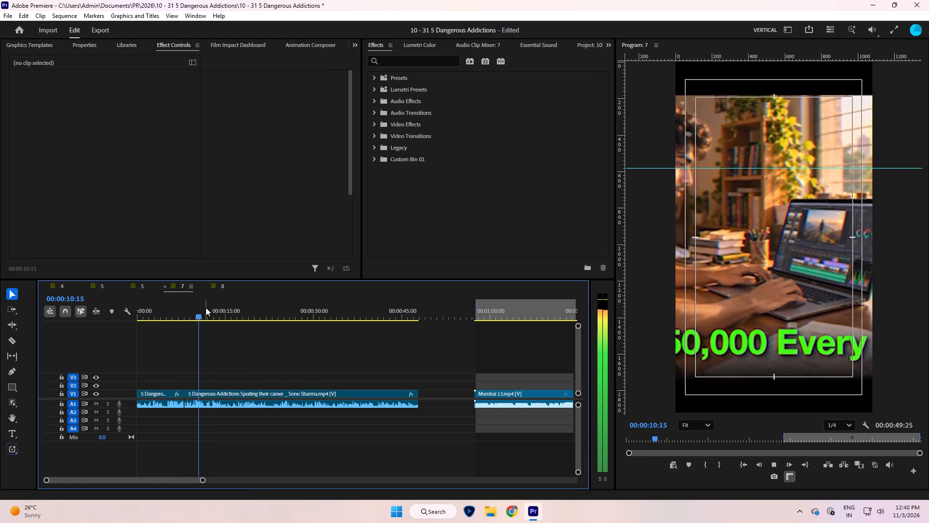
{"action": "left_click_drag", "start_coordinate": [210, 312], "coordinate": [205, 318]}
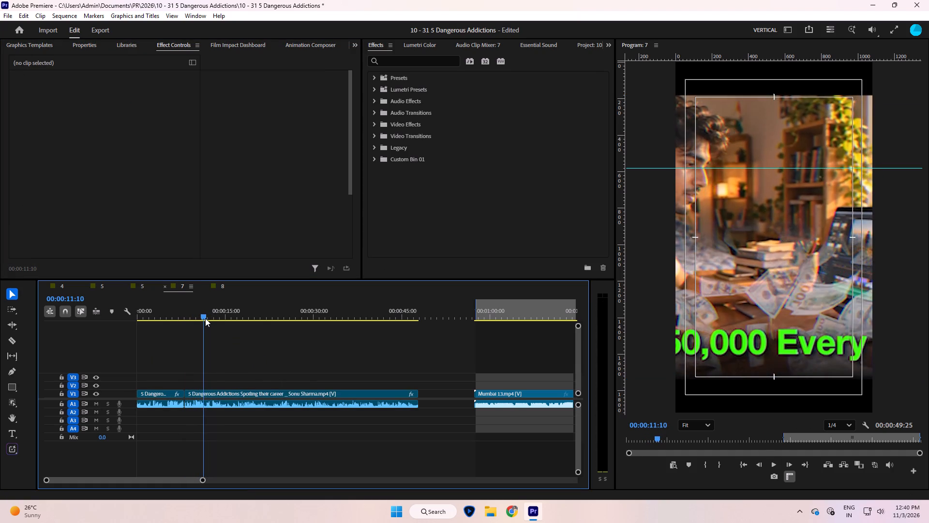
{"action": "left_click_drag", "start_coordinate": [205, 318], "coordinate": [206, 324]}
{"action": "left_click", "coordinate": [256, 360]}
{"action": "key", "text": "Right"}
{"action": "key", "text": "Right"}
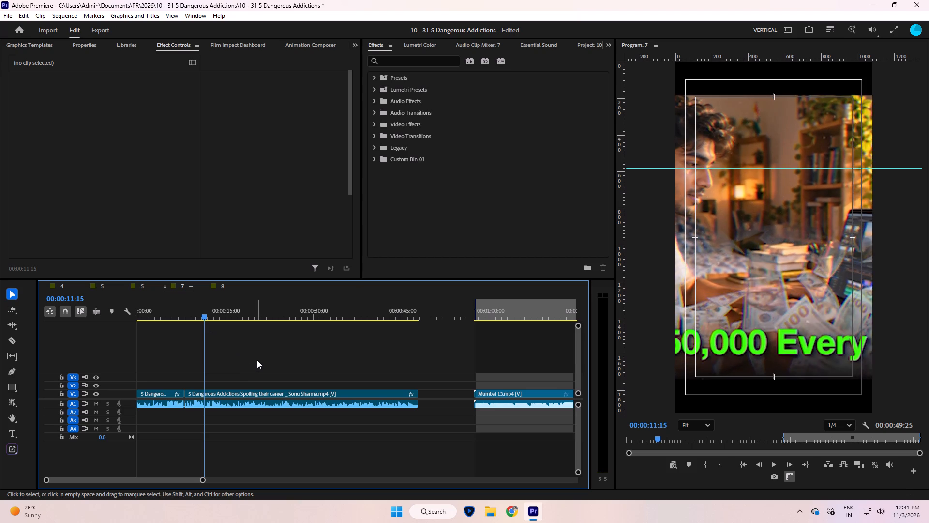
{"action": "key", "text": "Right"}
{"action": "key", "text": "Right"}
{"action": "key", "text": "Right"}
{"action": "key", "text": "Right"}
{"action": "key", "text": "Right"}
{"action": "key", "text": "Left"}
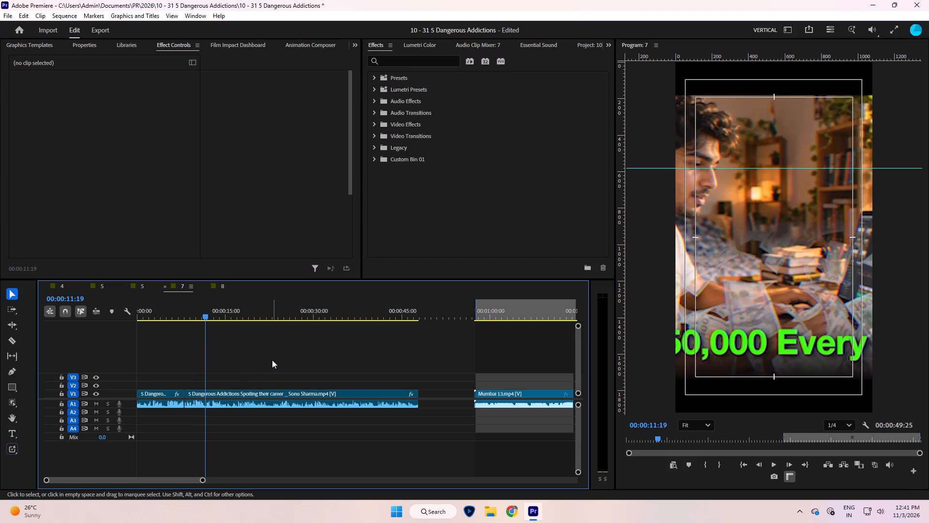
{"action": "key", "text": "Right"}
{"action": "left_click", "coordinate": [272, 359]}
{"action": "key", "text": "l"}
{"action": "left_click", "coordinate": [195, 309]}
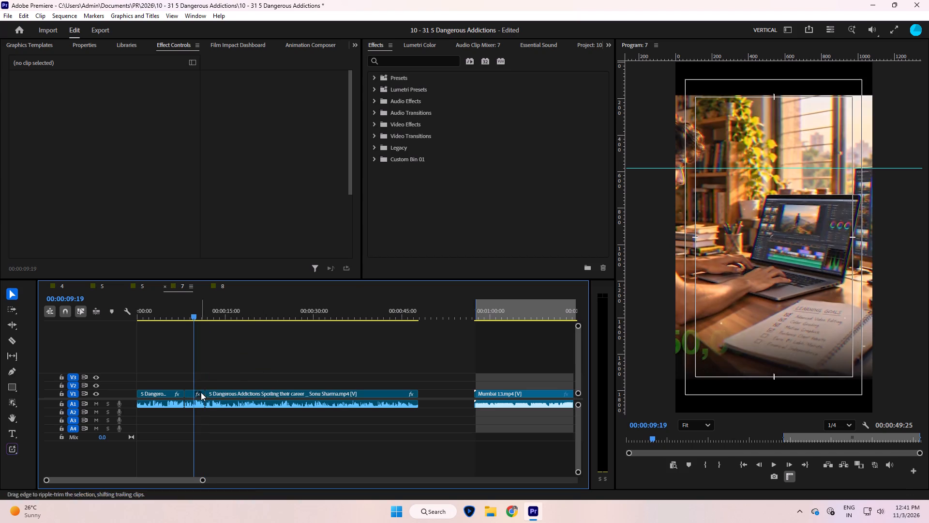
{"action": "key", "text": "ctrl+s"}
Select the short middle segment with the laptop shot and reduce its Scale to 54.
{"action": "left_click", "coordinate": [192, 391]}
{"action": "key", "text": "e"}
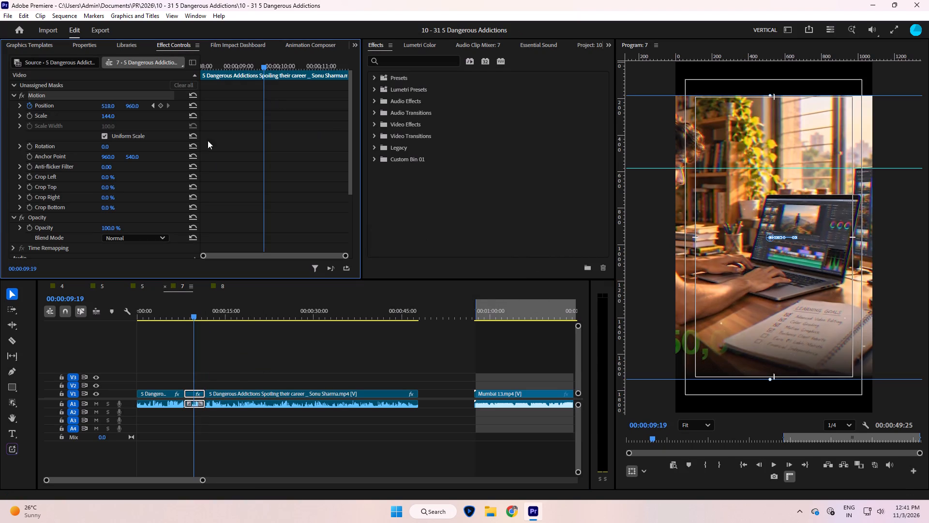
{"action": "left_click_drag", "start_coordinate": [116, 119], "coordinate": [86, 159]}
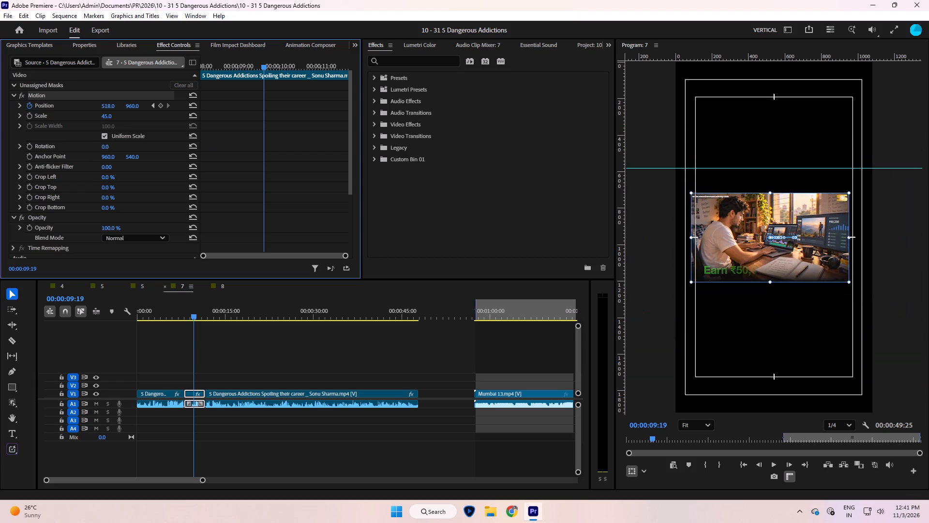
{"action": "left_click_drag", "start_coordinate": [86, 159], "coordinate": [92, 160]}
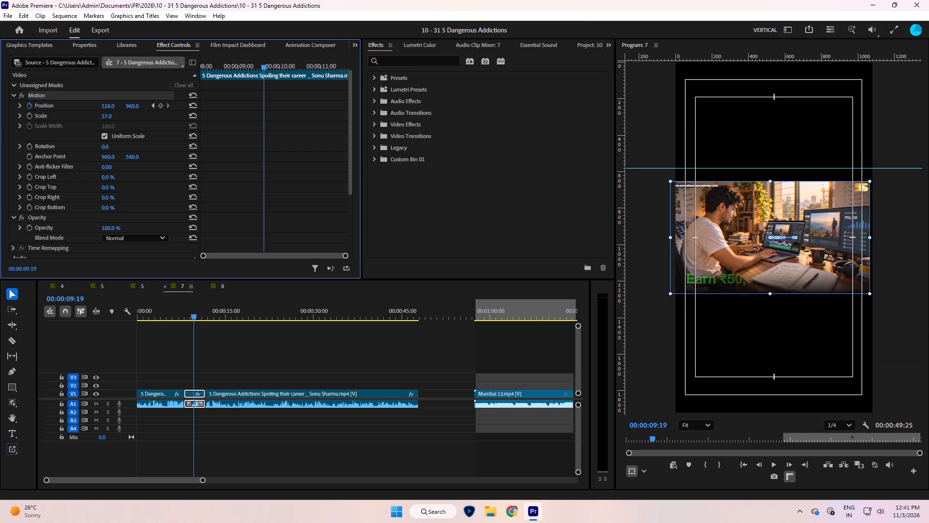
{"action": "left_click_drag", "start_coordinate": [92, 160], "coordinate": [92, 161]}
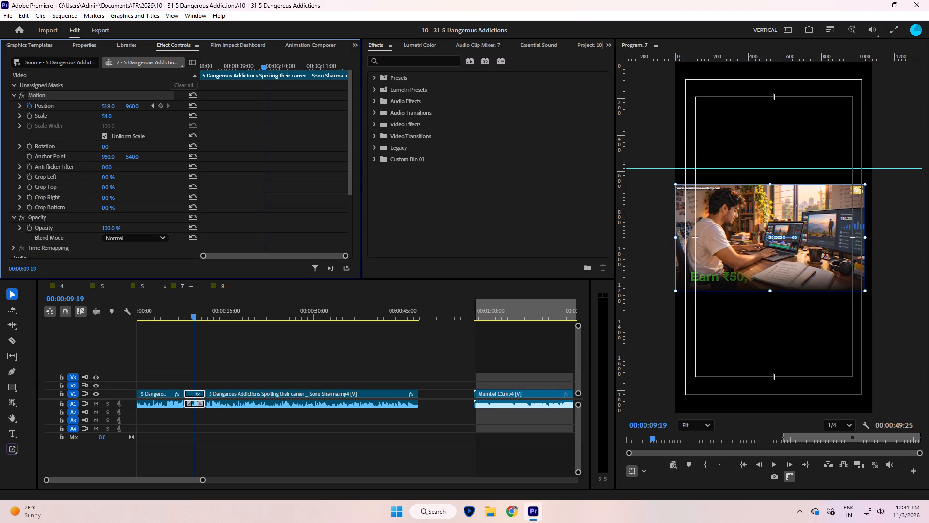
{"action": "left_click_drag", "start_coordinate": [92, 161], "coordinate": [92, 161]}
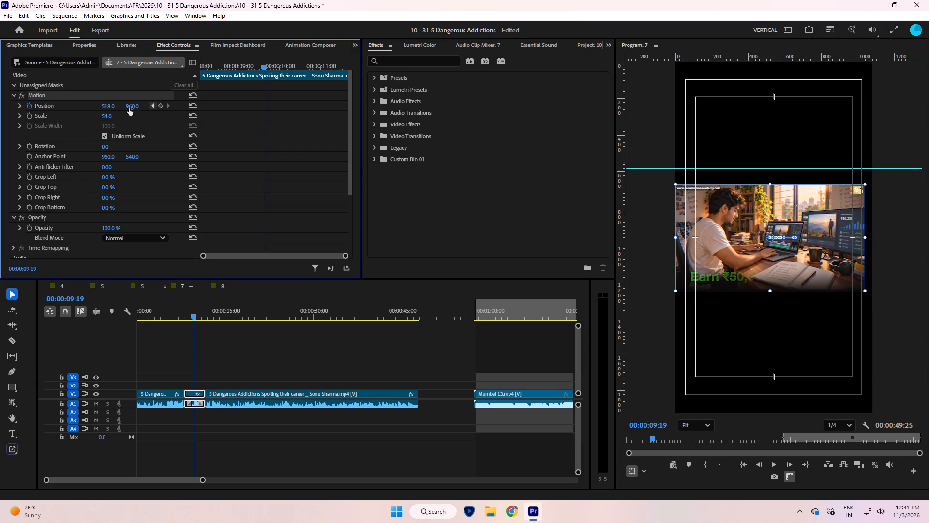
Remove Position keyframing from the laptop segment and reset its Scale and Position to their defaults.
{"action": "left_click", "coordinate": [31, 106]}
{"action": "key", "text": "space"}
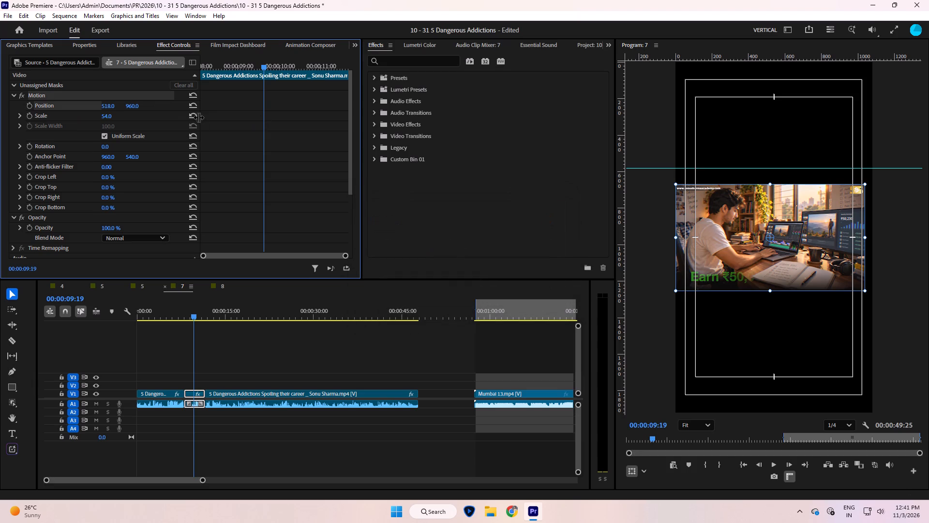
{"action": "left_click", "coordinate": [195, 116]}
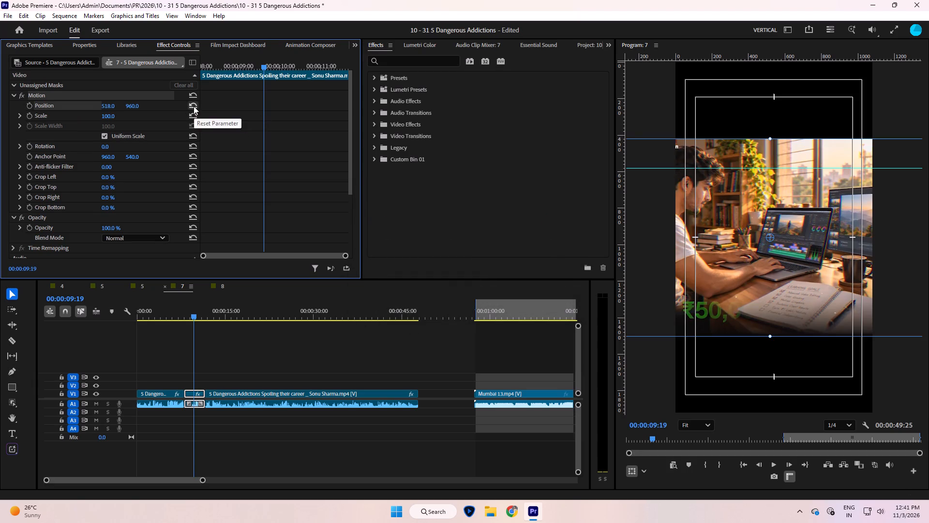
{"action": "left_click", "coordinate": [193, 104]}
Set the laptop segment's Scale to 57 so it fills the frame width, and save the project.
{"action": "left_click_drag", "start_coordinate": [117, 115], "coordinate": [85, 127]}
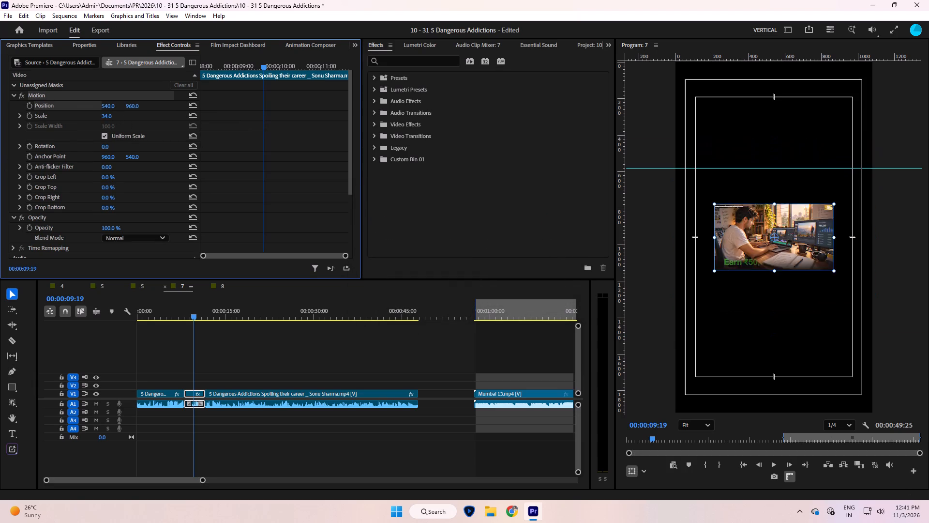
{"action": "left_click_drag", "start_coordinate": [85, 127], "coordinate": [95, 125]}
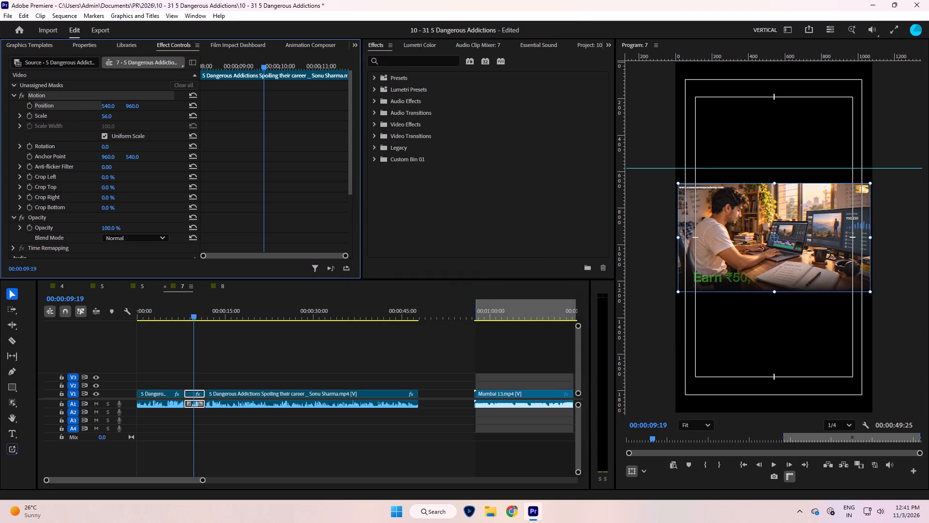
{"action": "left_click_drag", "start_coordinate": [95, 125], "coordinate": [95, 124]}
{"action": "left_click", "coordinate": [225, 352]}
{"action": "key", "text": "ctrl+s"}
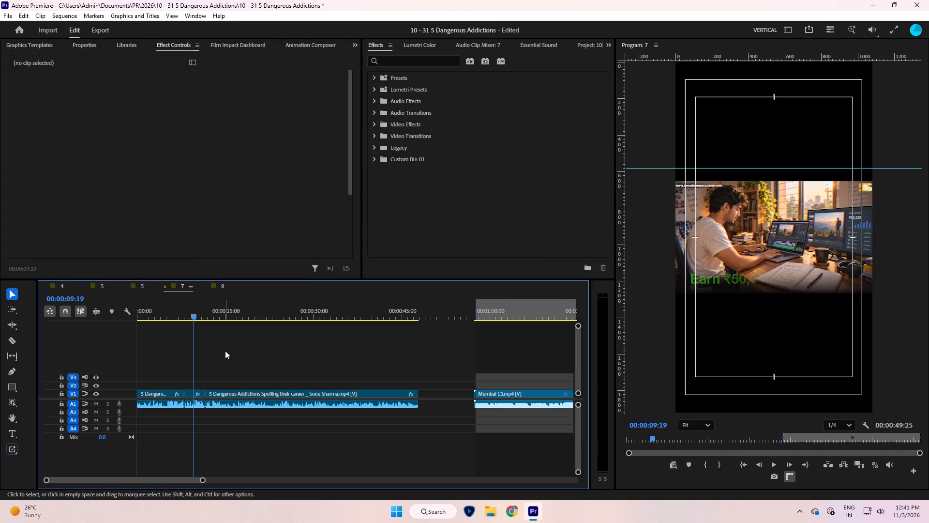
Go back to the laptop segment's start at 00:00:08:03 and briefly play it to check the framing, saving the project.
{"action": "left_click", "coordinate": [225, 351]}
{"action": "key", "text": "Up"}
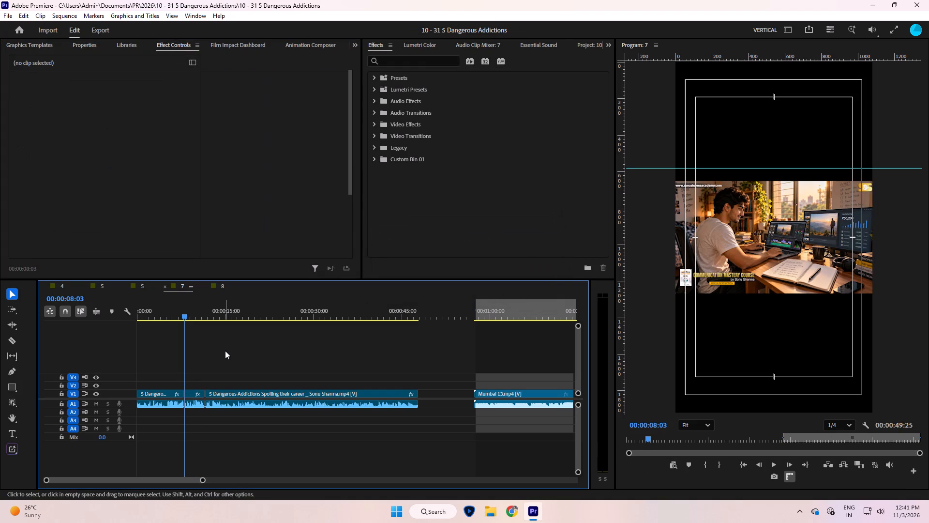
{"action": "left_click", "coordinate": [225, 351]}
{"action": "key", "text": "ctrl+s"}
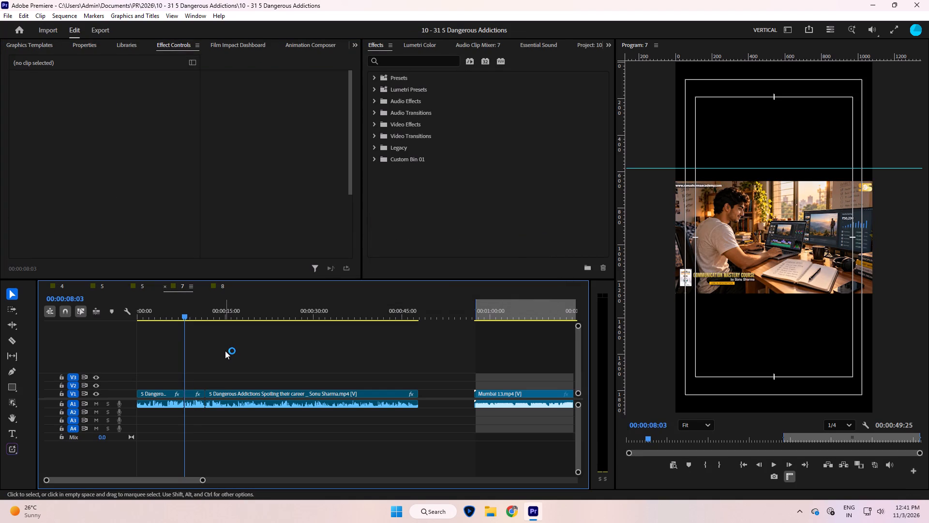
{"action": "key", "text": "ctrl+s"}
{"action": "left_click", "coordinate": [225, 351]}
{"action": "key", "text": "Up"}
{"action": "key", "text": "Down"}
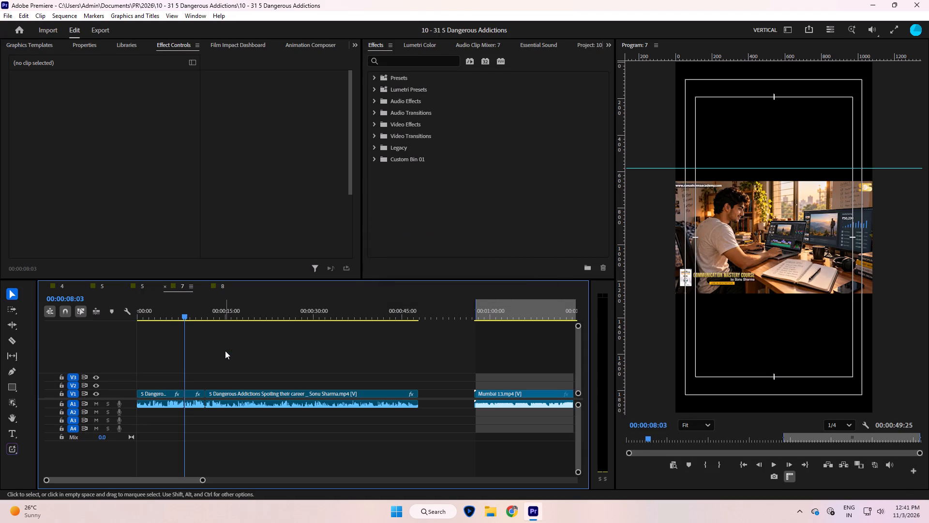
{"action": "left_click", "coordinate": [225, 351]}
{"action": "key", "text": "space"}
{"action": "key", "text": "space"}
{"action": "left_click", "coordinate": [261, 341]}
{"action": "key", "text": "ctrl+s"}
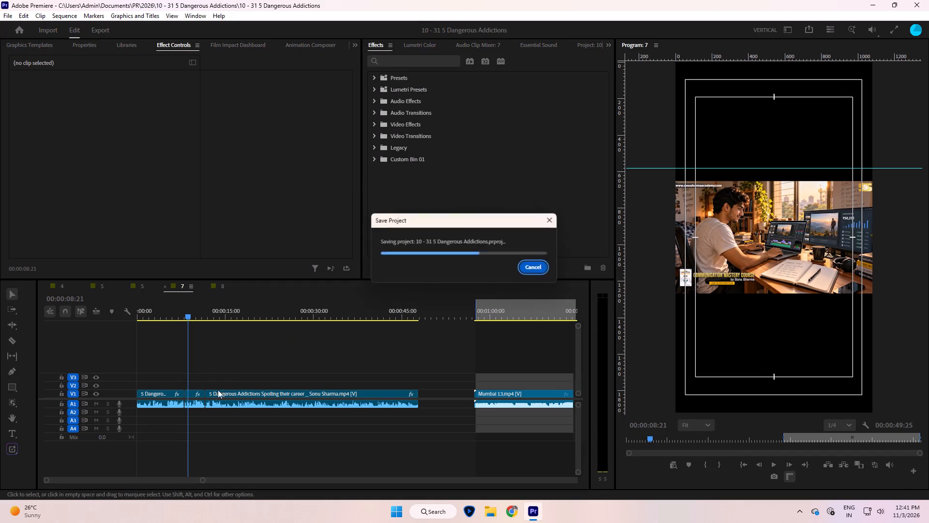
Duplicate the laptop segment's video onto track V4, directly above the original on V1.
{"action": "left_click", "coordinate": [223, 369]}
{"action": "key", "text": "equal"}
{"action": "key", "text": "equal"}
{"action": "key", "text": "minus"}
{"action": "key", "text": "minus"}
{"action": "key", "text": "equal"}
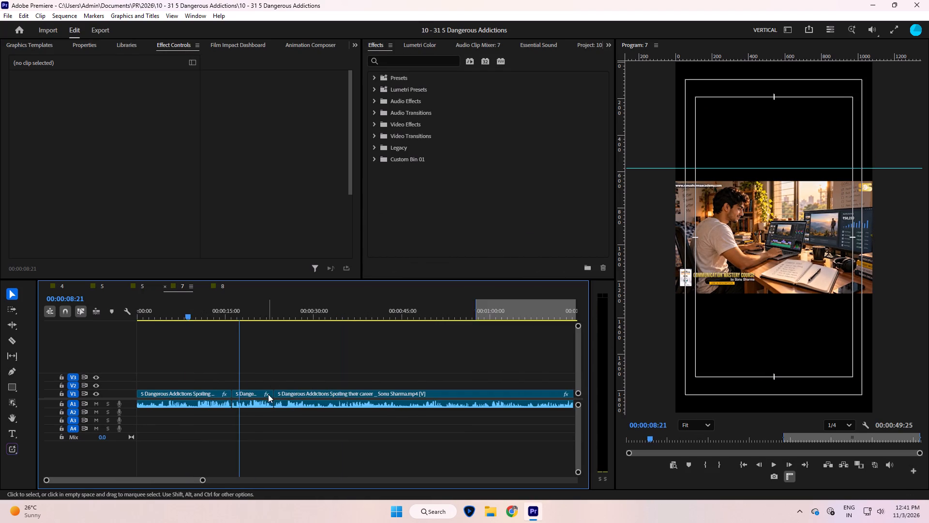
{"action": "key", "text": "minus"}
{"action": "key", "text": "equal"}
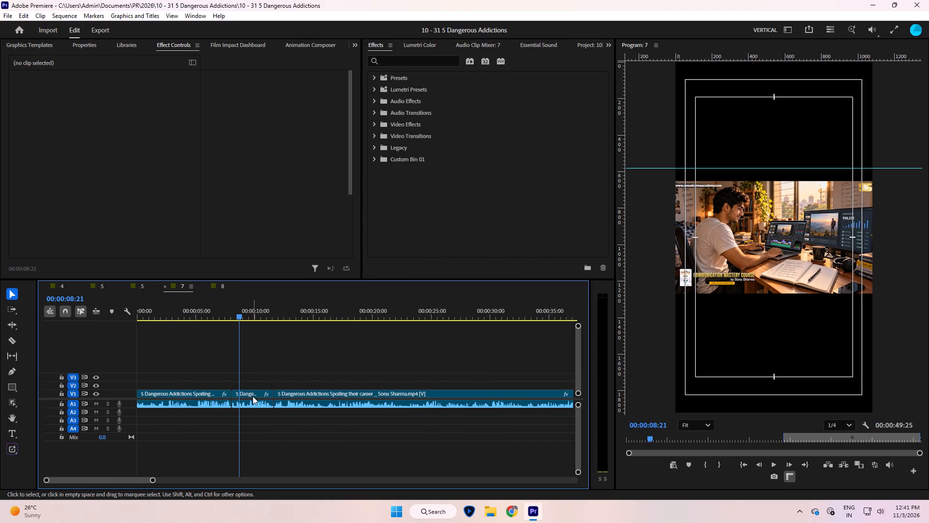
{"action": "left_click", "coordinate": [288, 354]}
{"action": "left_click_drag", "start_coordinate": [258, 394], "coordinate": [258, 373], "text": "alt"}
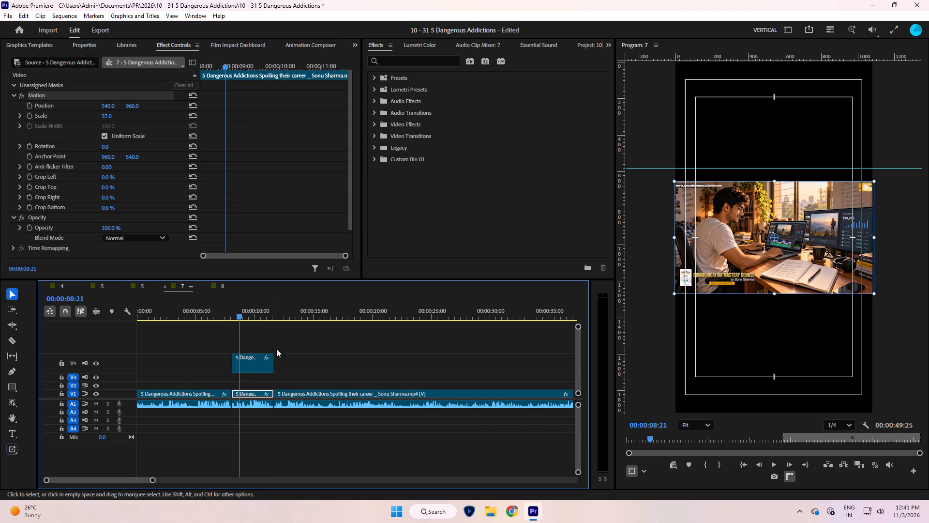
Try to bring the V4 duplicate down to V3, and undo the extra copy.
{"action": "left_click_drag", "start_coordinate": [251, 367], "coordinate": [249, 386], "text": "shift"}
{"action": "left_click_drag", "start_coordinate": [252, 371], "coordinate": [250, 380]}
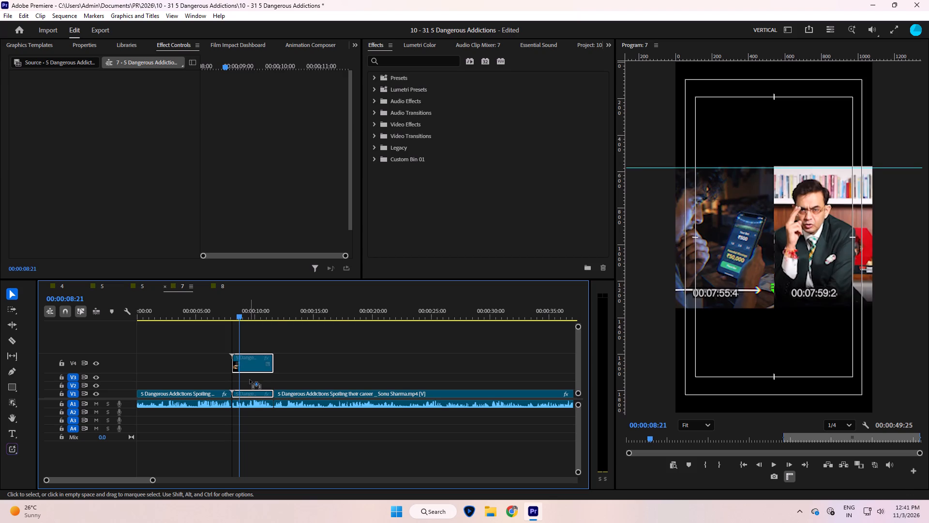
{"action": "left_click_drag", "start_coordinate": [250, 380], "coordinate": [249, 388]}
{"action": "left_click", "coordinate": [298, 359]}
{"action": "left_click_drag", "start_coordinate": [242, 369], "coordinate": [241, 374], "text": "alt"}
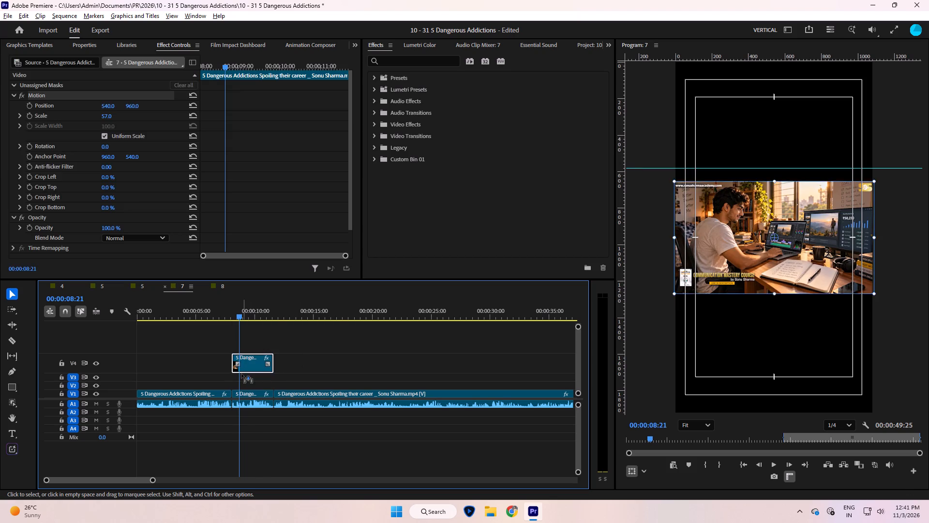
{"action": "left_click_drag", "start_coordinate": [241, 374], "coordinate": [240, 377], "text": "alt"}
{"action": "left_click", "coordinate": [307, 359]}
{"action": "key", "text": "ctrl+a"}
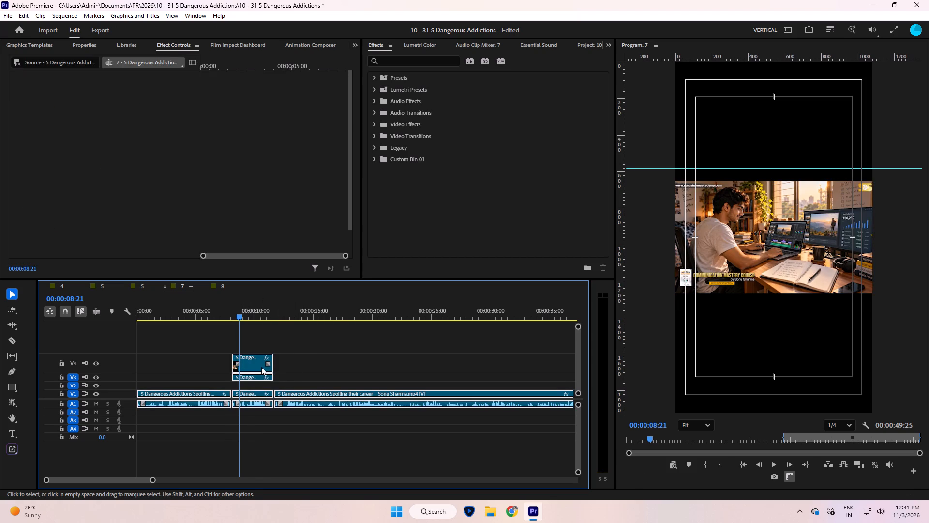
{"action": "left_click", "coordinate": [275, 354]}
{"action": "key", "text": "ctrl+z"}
Move the duplicated laptop segment from V4 to V3 and save the project.
{"action": "left_click_drag", "start_coordinate": [253, 365], "coordinate": [252, 378]}
{"action": "left_click", "coordinate": [320, 346], "text": "shift"}
{"action": "key", "text": "ctrl+s"}
{"action": "left_click", "coordinate": [317, 345]}
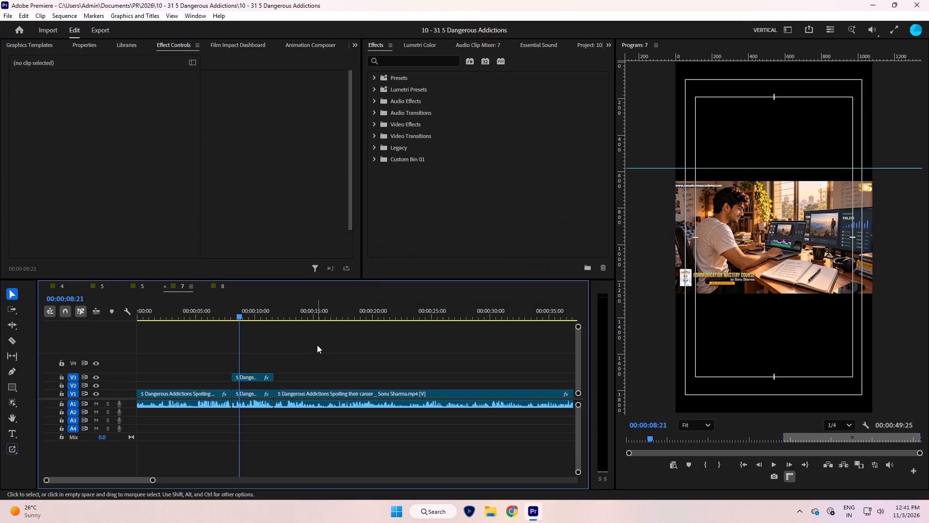
Enlarge the original laptop segment on V1 to Scale 180 as a full-frame background, and save.
{"action": "left_click", "coordinate": [317, 345]}
{"action": "left_click", "coordinate": [255, 390]}
{"action": "key", "text": "e"}
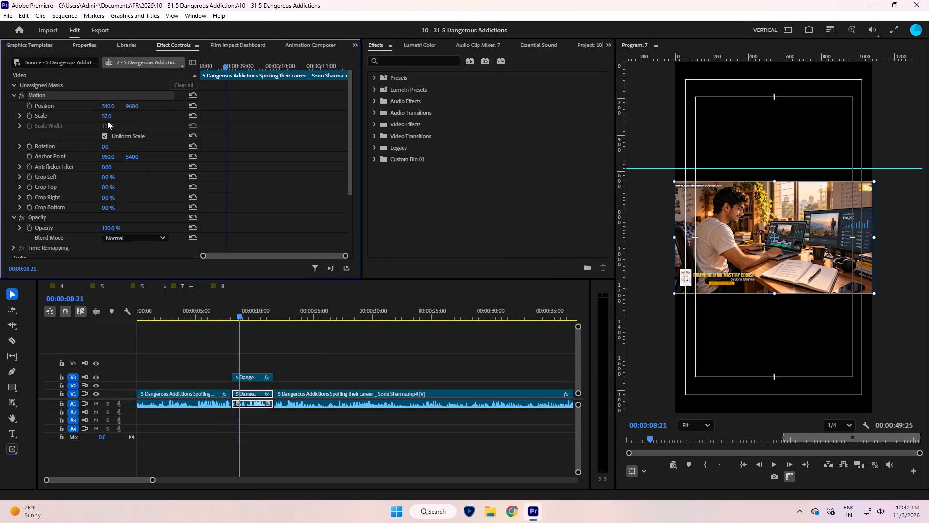
{"action": "left_click_drag", "start_coordinate": [108, 115], "coordinate": [158, 113]}
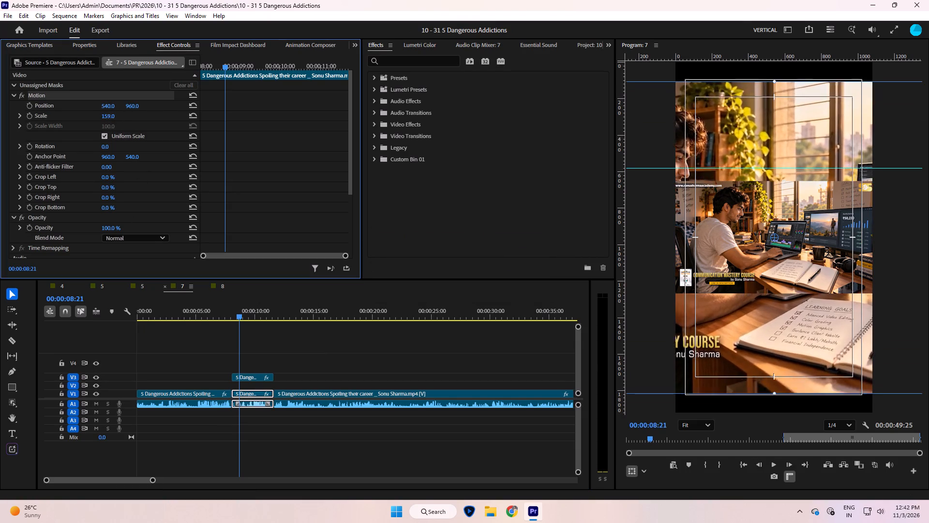
{"action": "left_click_drag", "start_coordinate": [158, 113], "coordinate": [166, 109]}
{"action": "key", "text": "ctrl+s"}
{"action": "left_click", "coordinate": [321, 352]}
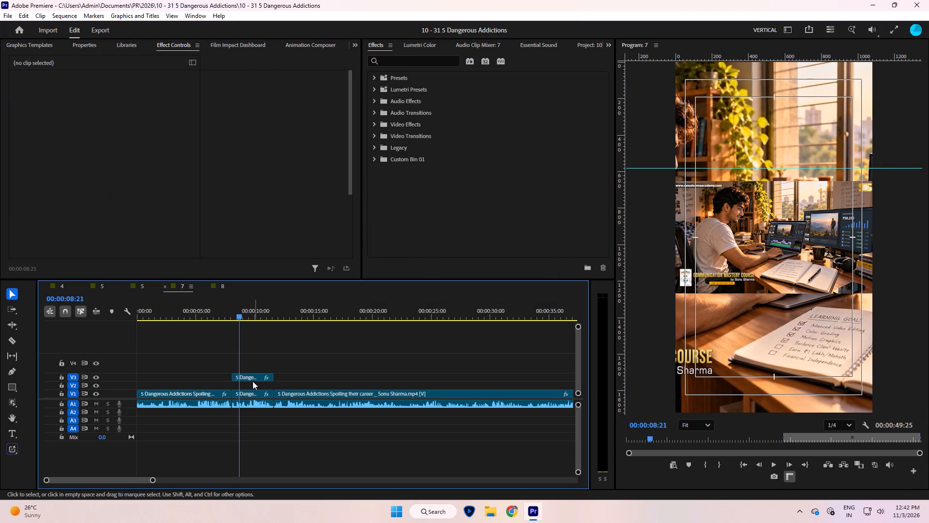
Apply the Gaussian preset to the V1 background segment and set its blur Amount to 8.
{"action": "left_click", "coordinate": [254, 392]}
{"action": "key", "text": "5"}
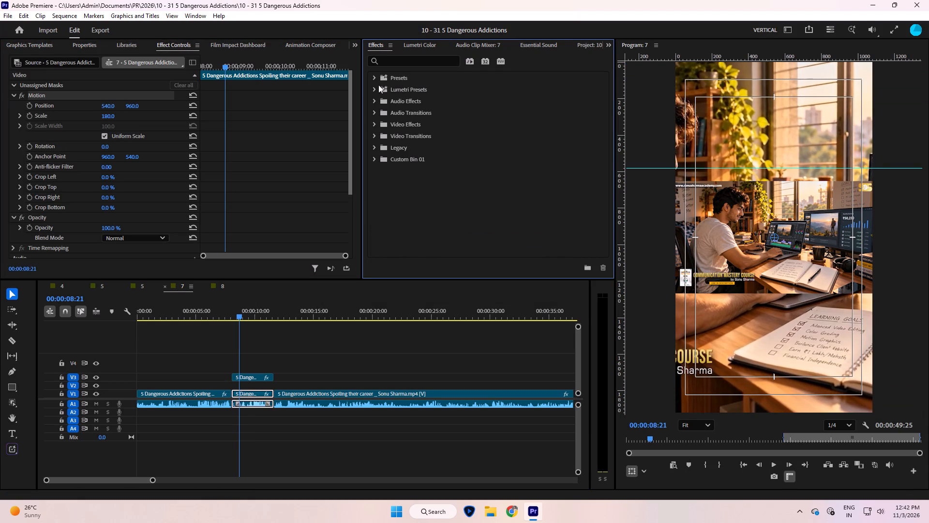
{"action": "left_click", "coordinate": [376, 78]}
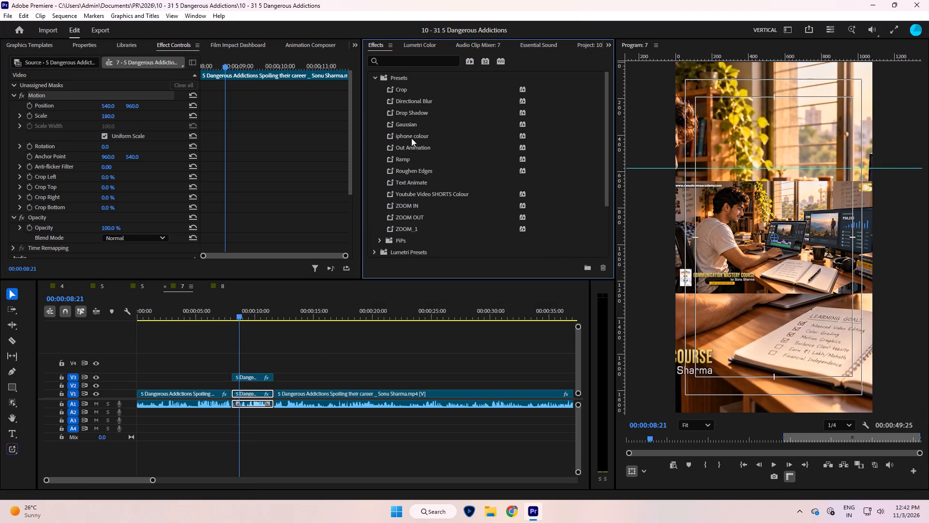
{"action": "left_click_drag", "start_coordinate": [407, 126], "coordinate": [255, 393]}
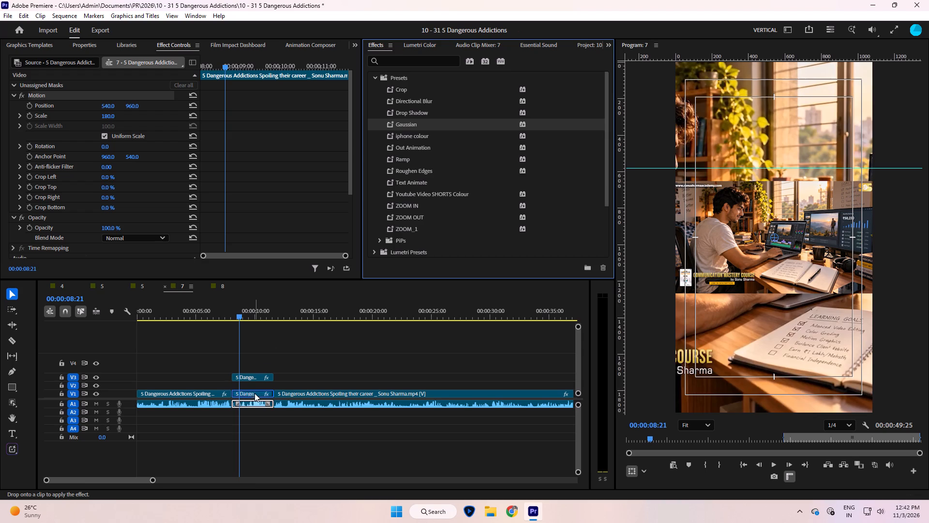
{"action": "scroll", "coordinate": [198, 160], "scroll_direction": "down", "scroll_amount": 9}
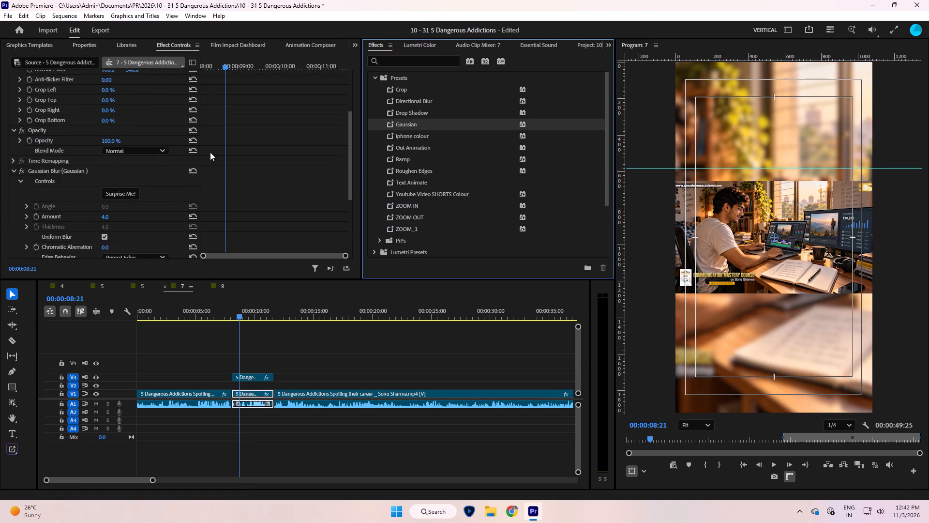
{"action": "scroll", "coordinate": [213, 160], "scroll_direction": "down", "scroll_amount": 7}
{"action": "left_click_drag", "start_coordinate": [106, 145], "coordinate": [108, 143]}
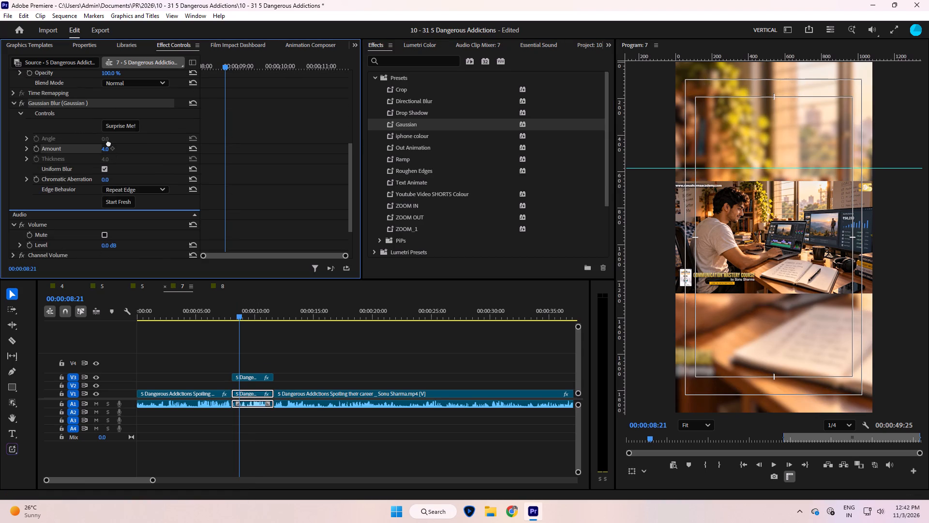
{"action": "left_click_drag", "start_coordinate": [108, 143], "coordinate": [115, 142]}
{"action": "left_click", "coordinate": [106, 148]}
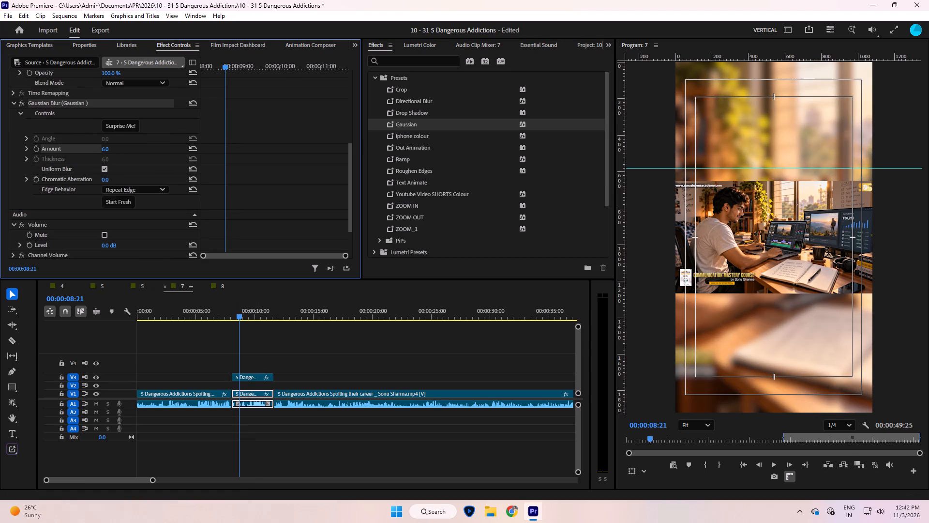
Darken and desaturate the V1 background in Lumetri Color with Saturation 30 and Exposure about -2.3.
{"action": "key", "text": "ctrl+b"}
{"action": "scroll", "coordinate": [538, 195], "scroll_direction": "down", "scroll_amount": 7}
{"action": "left_click_drag", "start_coordinate": [502, 183], "coordinate": [340, 208]}
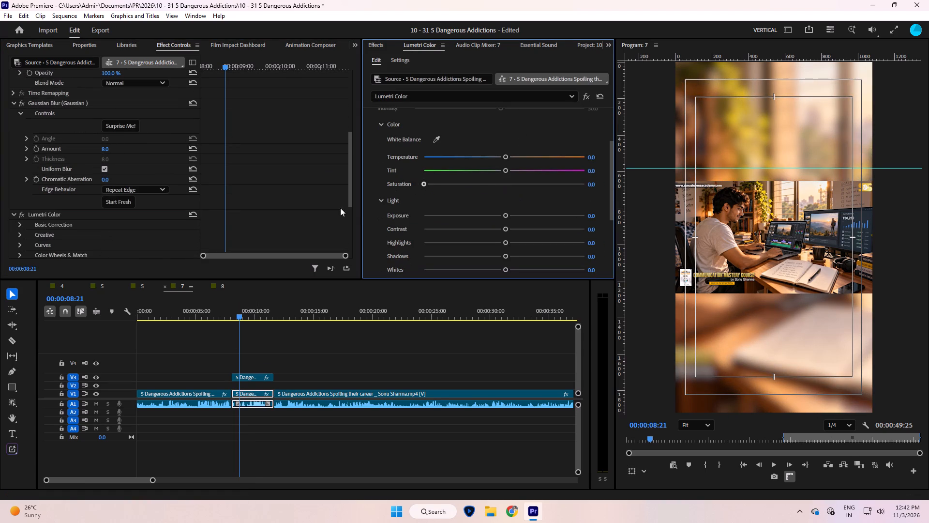
{"action": "left_click_drag", "start_coordinate": [340, 208], "coordinate": [368, 207]}
{"action": "left_click", "coordinate": [447, 186]}
{"action": "left_click", "coordinate": [471, 212]}
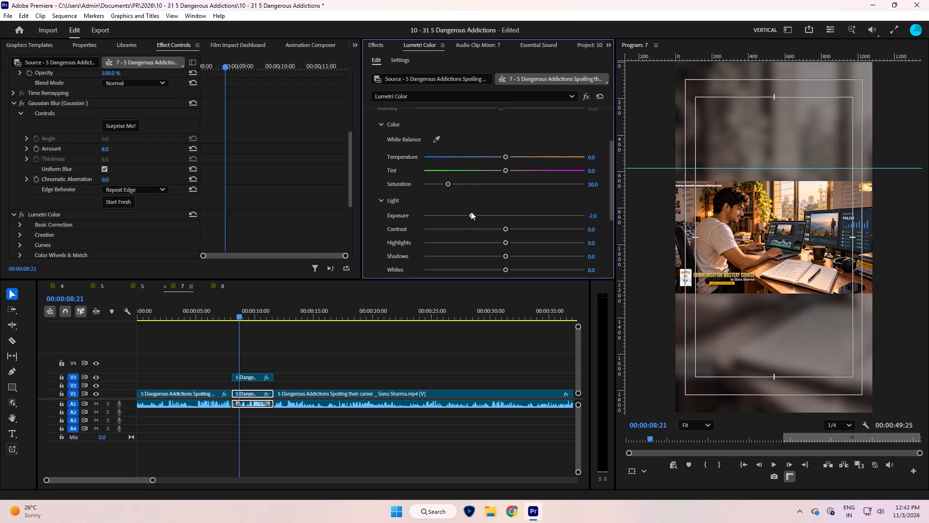
{"action": "left_click_drag", "start_coordinate": [453, 214], "coordinate": [448, 216]}
{"action": "key", "text": "ctrl+s"}
{"action": "left_click_drag", "start_coordinate": [461, 216], "coordinate": [466, 216]}
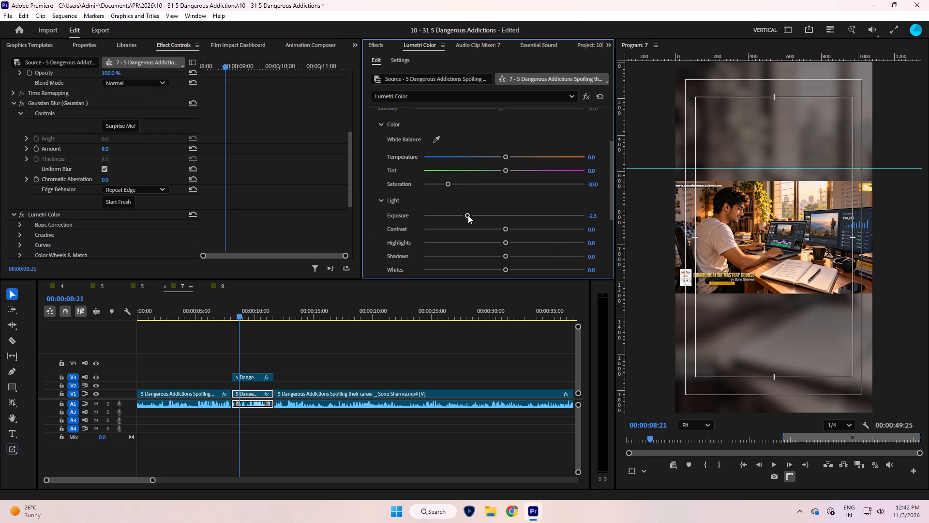
{"action": "left_click", "coordinate": [305, 386]}
{"action": "left_click", "coordinate": [296, 345]}
{"action": "left_click", "coordinate": [250, 345]}
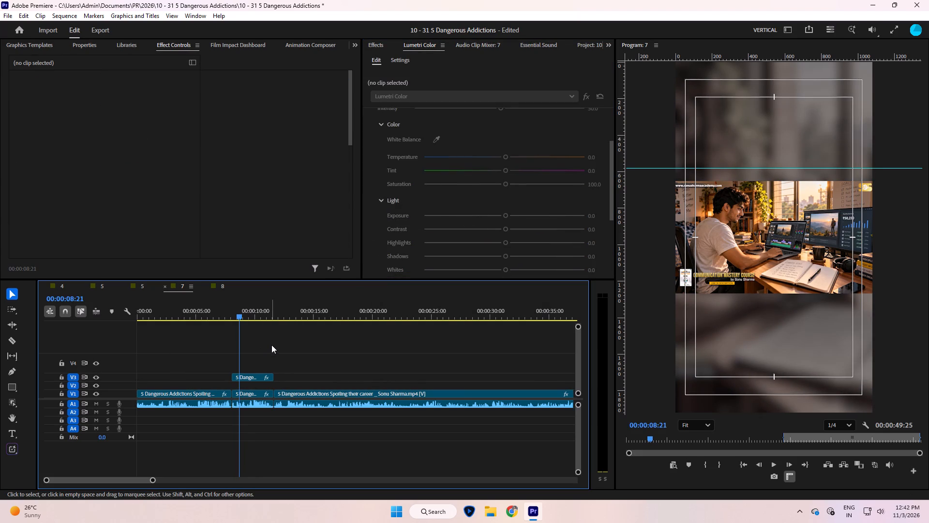
Copy the Multiply-blended WhatsApp image overlay from V2 of sequence 5 onto V2 of sequence 7 at the laptop segment.
{"action": "left_click", "coordinate": [271, 345]}
{"action": "key", "text": "minus"}
{"action": "key", "text": "minus"}
{"action": "key", "text": "minus"}
{"action": "key", "text": "equal"}
{"action": "left_click", "coordinate": [144, 287]}
{"action": "key", "text": "minus"}
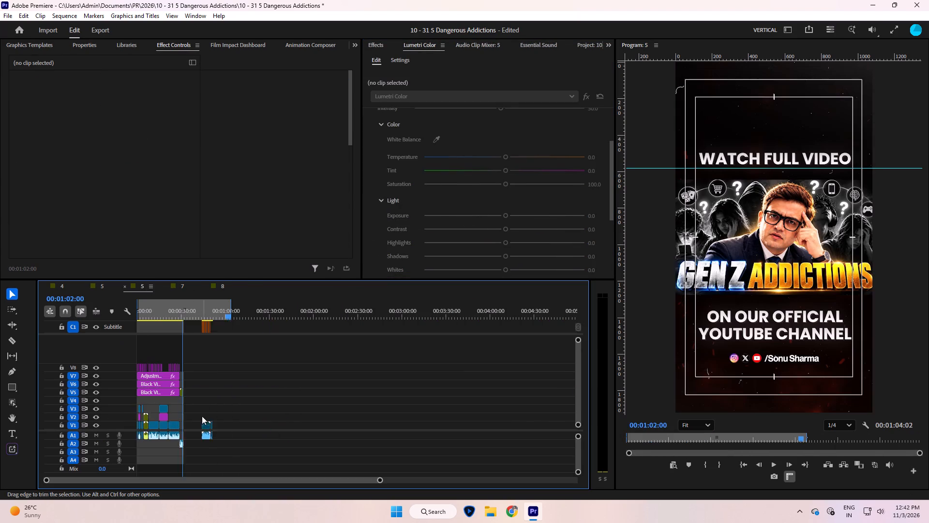
{"action": "key", "text": "equal"}
{"action": "left_click_drag", "start_coordinate": [189, 415], "coordinate": [179, 285]}
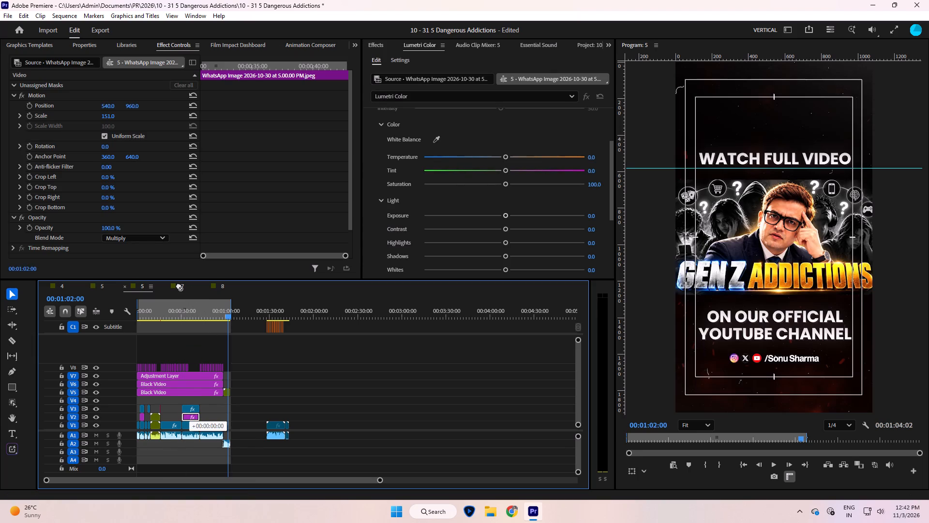
{"action": "left_click_drag", "start_coordinate": [179, 285], "coordinate": [172, 385]}
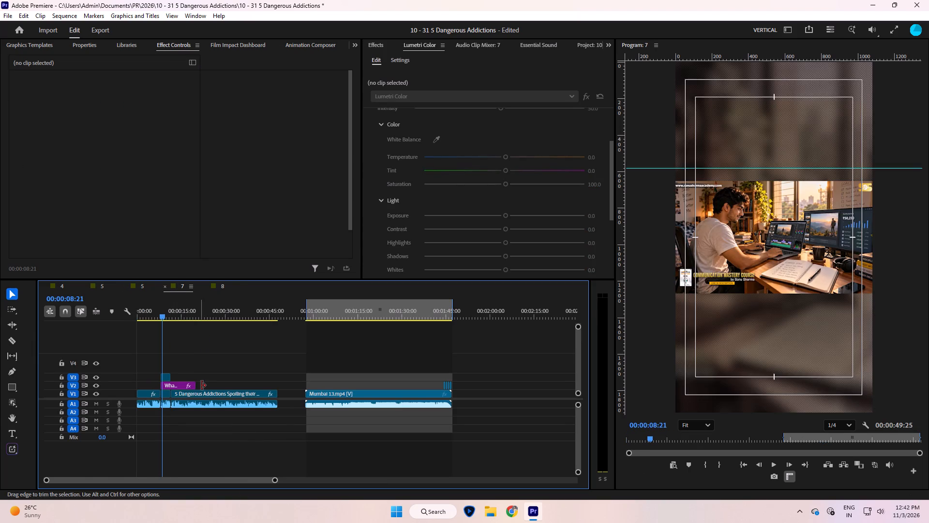
Trim the WhatsApp image overlay's end to match the laptop segment, play the result briefly and save the project.
{"action": "left_click_drag", "start_coordinate": [202, 385], "coordinate": [177, 393]}
{"action": "left_click", "coordinate": [207, 369]}
{"action": "key", "text": "space"}
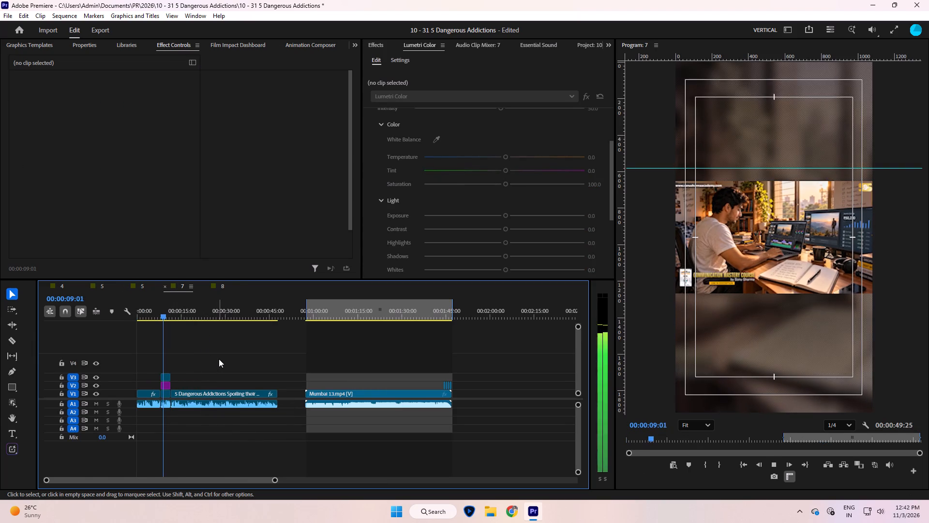
{"action": "key", "text": "space"}
{"action": "left_click", "coordinate": [219, 359]}
{"action": "key", "text": "ctrl+s"}
{"action": "left_click", "coordinate": [219, 359]}
{"action": "left_click", "coordinate": [219, 359]}
{"action": "key", "text": "equal"}
{"action": "key", "text": "equal"}
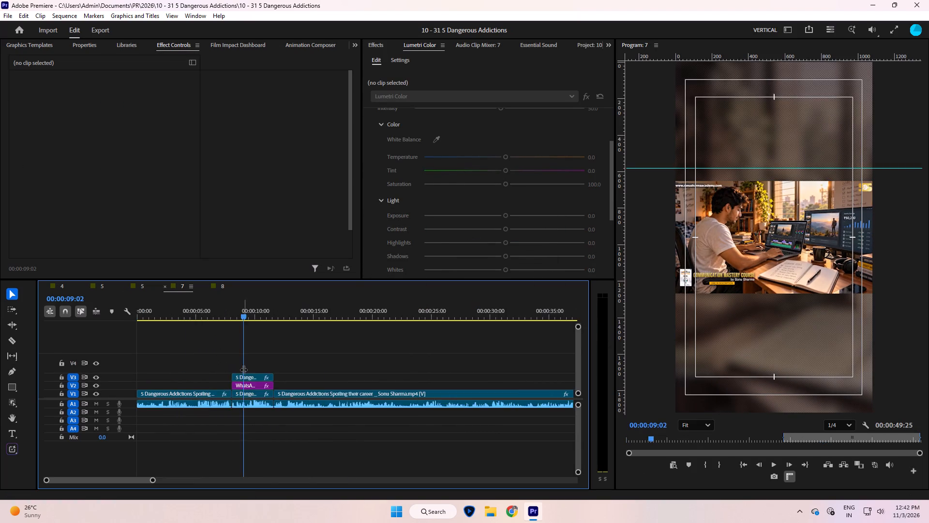
Copy both Drop Shadow effects from the V3 news-article clip in sequence 5 onto sequence 7's V3 laptop clip and play the result.
{"action": "key", "text": "equal"}
{"action": "key", "text": "minus"}
{"action": "left_click", "coordinate": [249, 379]}
{"action": "left_click", "coordinate": [144, 287]}
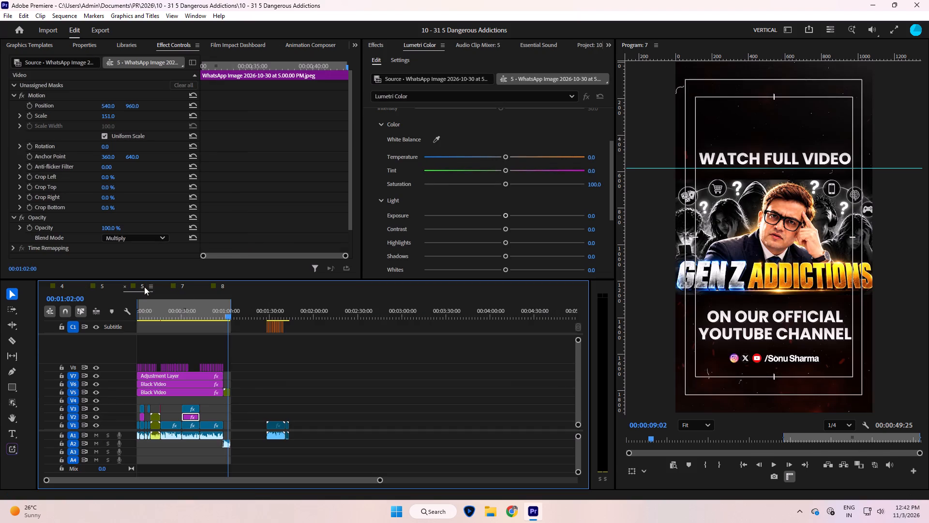
{"action": "left_click_drag", "start_coordinate": [196, 312], "coordinate": [191, 322]}
{"action": "key", "text": "e"}
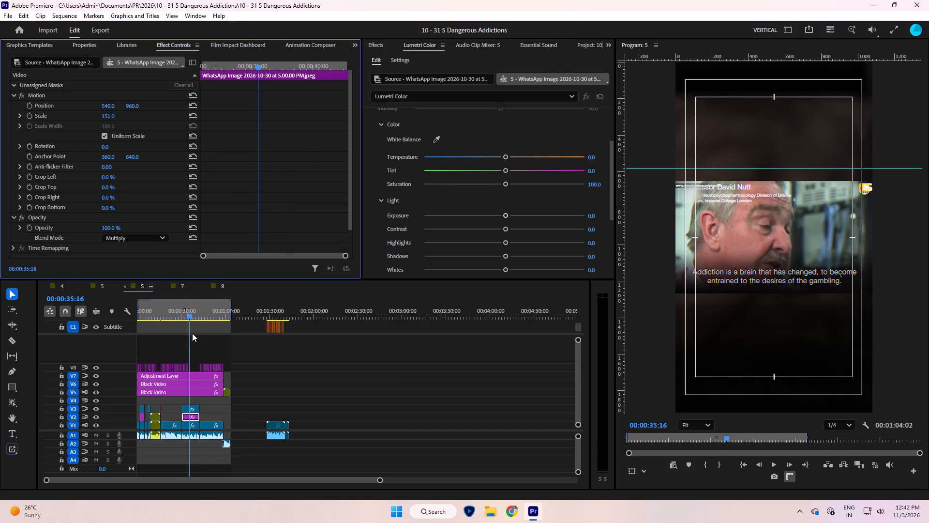
{"action": "left_click_drag", "start_coordinate": [175, 314], "coordinate": [158, 323]}
{"action": "key", "text": "equal"}
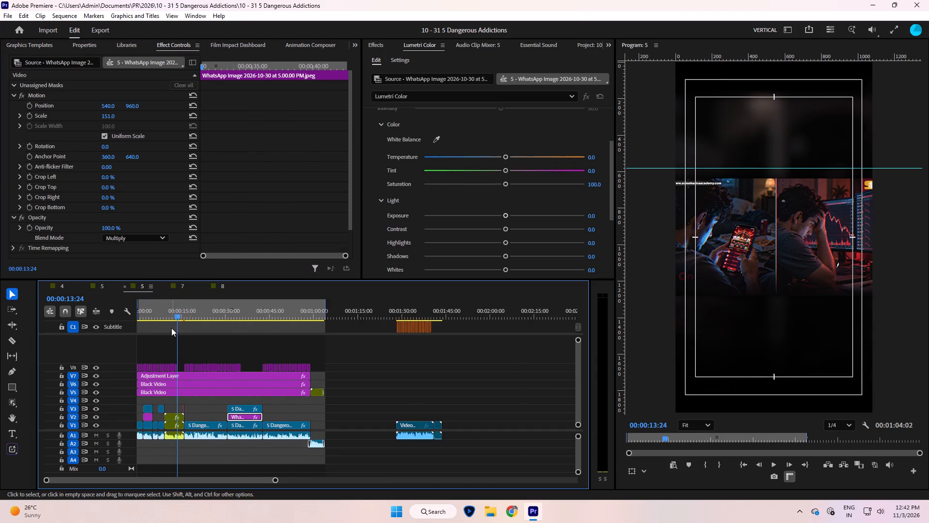
{"action": "key", "text": "equal"}
{"action": "left_click", "coordinate": [155, 315]}
{"action": "left_click", "coordinate": [160, 408]}
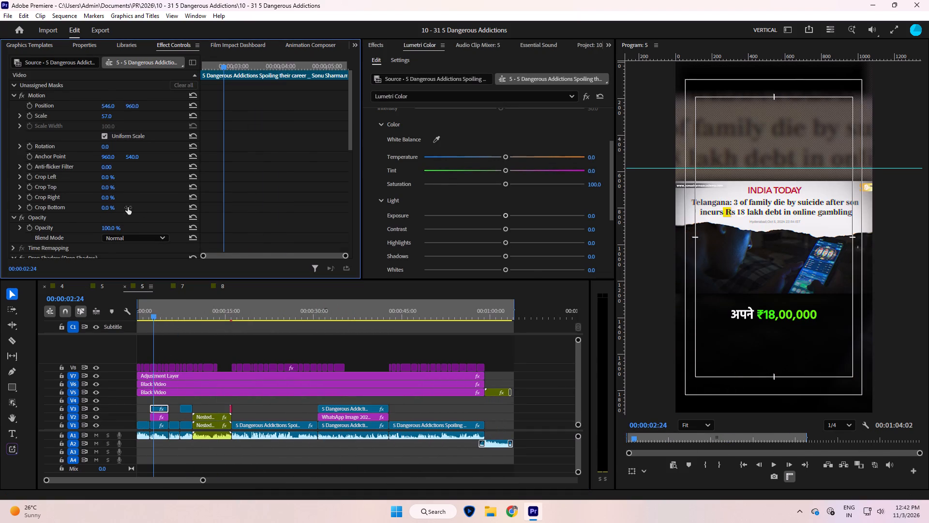
{"action": "scroll", "coordinate": [141, 207], "scroll_direction": "down", "scroll_amount": 14}
{"action": "left_click", "coordinate": [72, 123]}
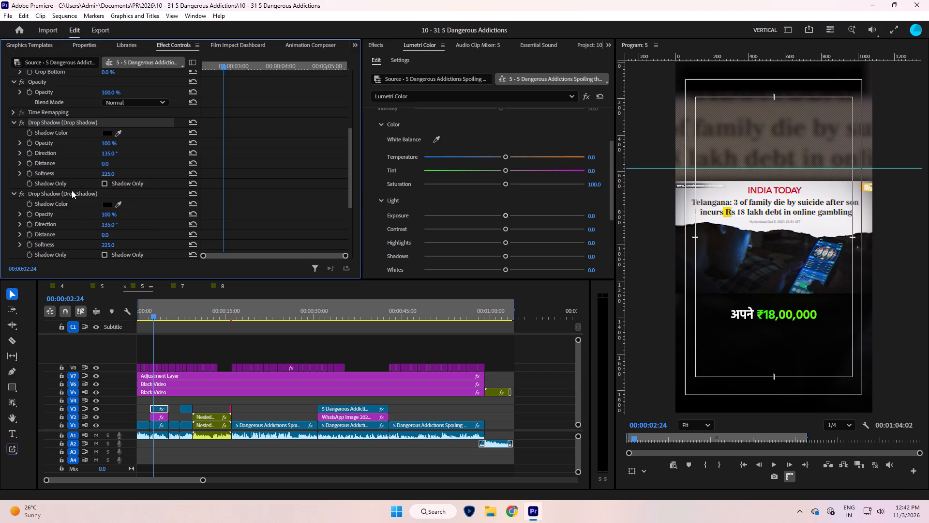
{"action": "left_click", "coordinate": [72, 190], "text": "ctrl"}
{"action": "right_click", "coordinate": [72, 190]}
{"action": "left_click", "coordinate": [108, 233]}
{"action": "left_click", "coordinate": [178, 288]}
{"action": "key", "text": "ctrl+v"}
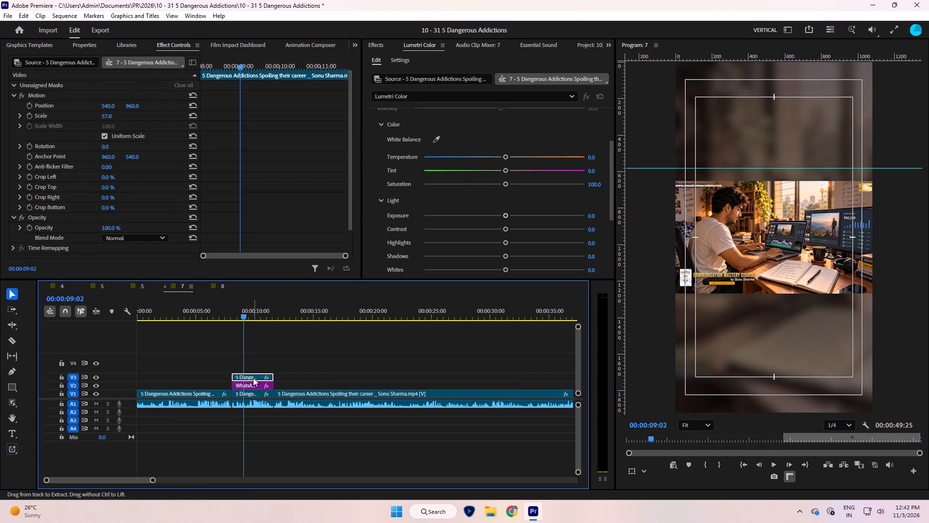
{"action": "key", "text": "space"}
{"action": "left_click", "coordinate": [299, 347]}
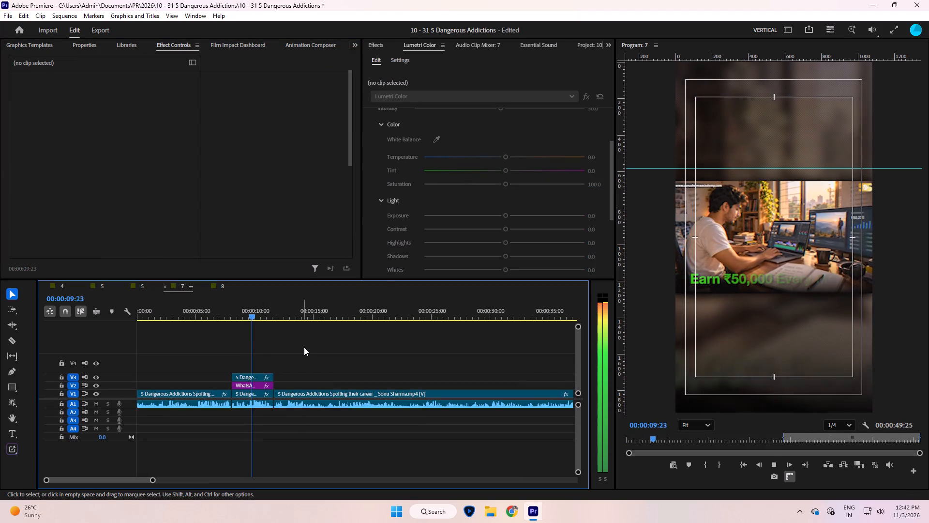
{"action": "left_click", "coordinate": [339, 354]}
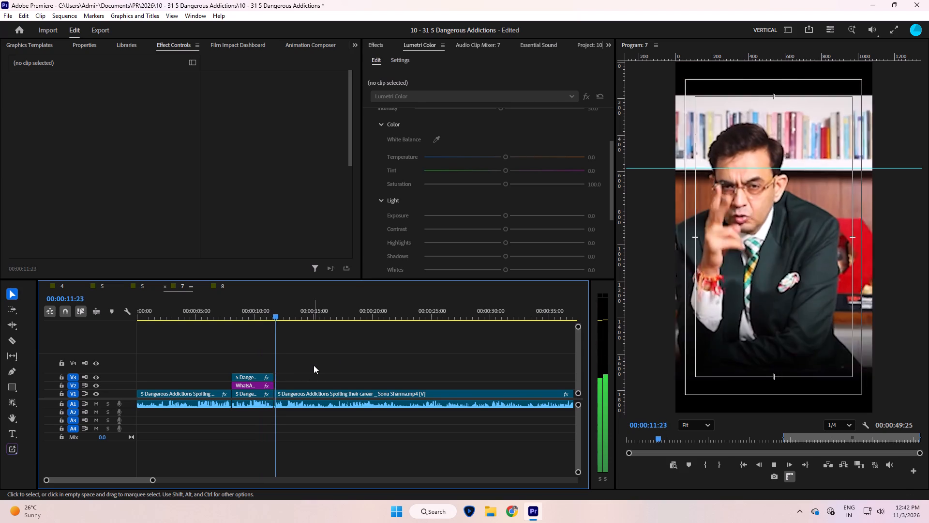
{"action": "left_click", "coordinate": [324, 359]}
{"action": "key", "text": "space"}
Clear the Position keyframes on the V1 clip after the laptop segment and start a new one at 651, 960 at 00:00:11:20.
{"action": "left_click", "coordinate": [332, 356]}
{"action": "key", "text": "Up"}
{"action": "left_click", "coordinate": [319, 395]}
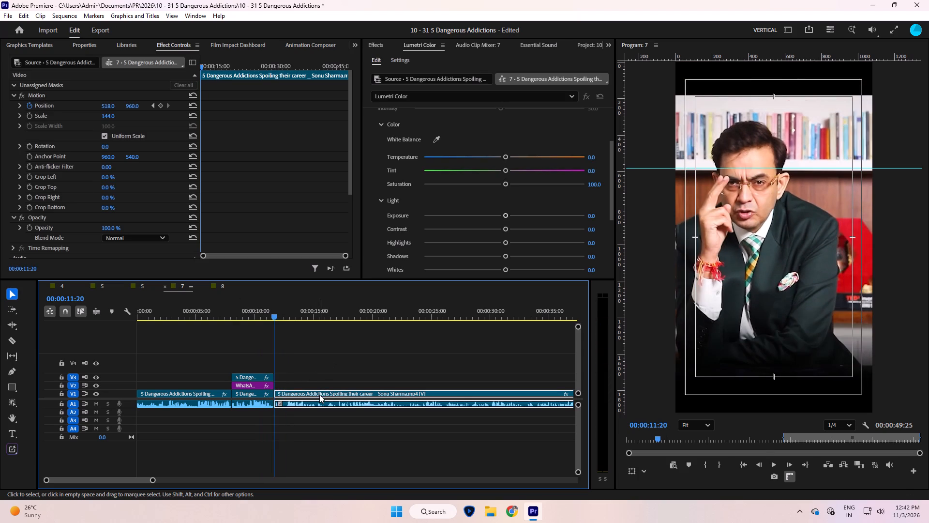
{"action": "left_click", "coordinate": [33, 105]}
{"action": "key", "text": "space"}
{"action": "left_click_drag", "start_coordinate": [110, 107], "coordinate": [195, 118]}
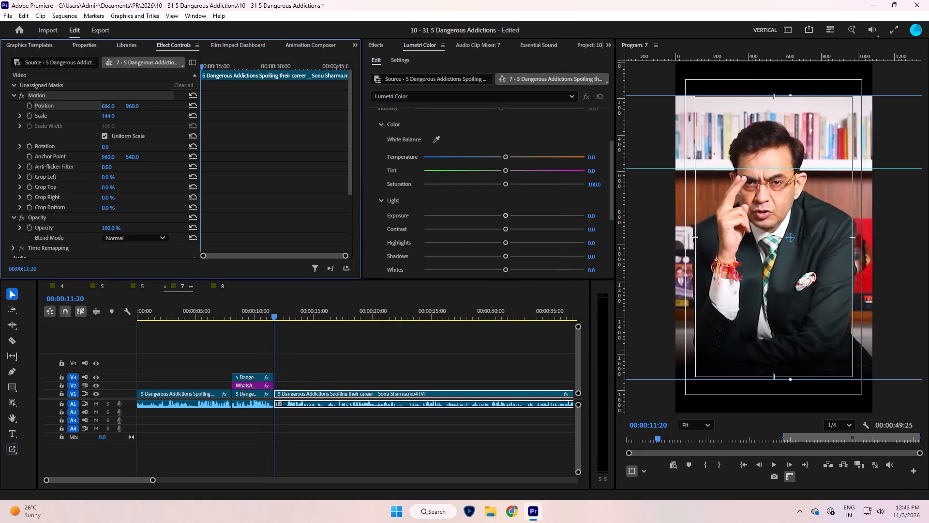
{"action": "left_click_drag", "start_coordinate": [195, 118], "coordinate": [175, 134]}
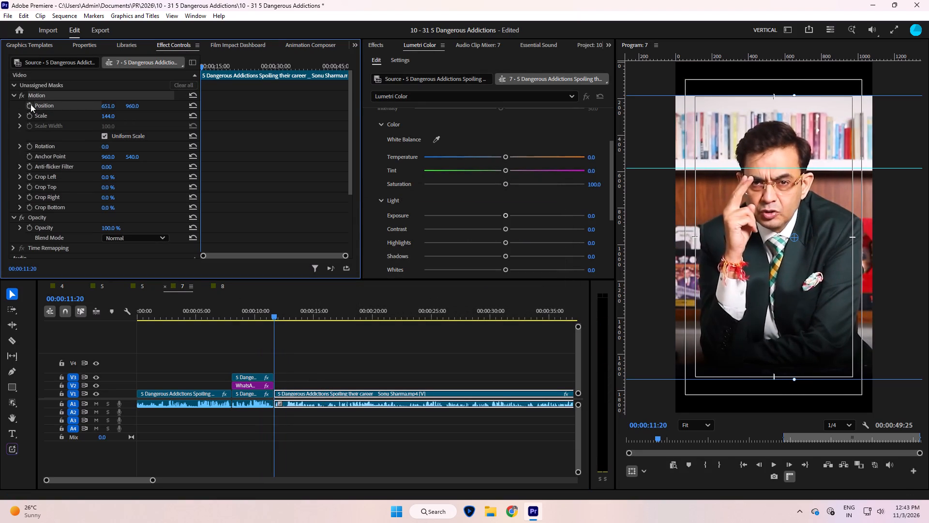
{"action": "left_click", "coordinate": [30, 104]}
Add a Position hold keyframe at 651, 960 just before the speaker moves, at 00:00:12:28.
{"action": "key", "text": "space"}
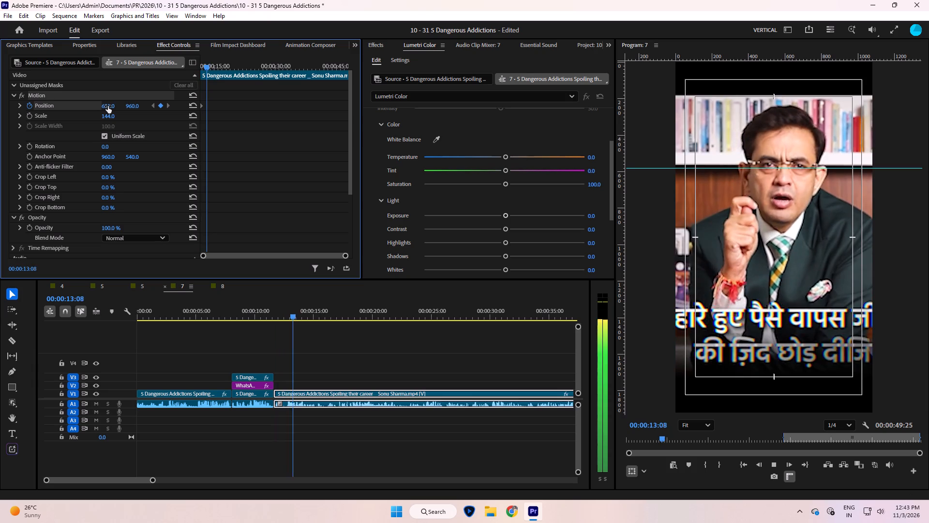
{"action": "key", "text": "space"}
{"action": "key", "text": "Left"}
{"action": "key", "text": "Left"}
{"action": "key", "text": "Left"}
{"action": "key", "text": "Left"}
{"action": "key", "text": "Left"}
{"action": "key", "text": "Left"}
{"action": "key", "text": "Left"}
{"action": "key", "text": "Left"}
{"action": "key", "text": "Left"}
{"action": "key", "text": "Left"}
{"action": "key", "text": "Left"}
{"action": "key", "text": "Left"}
{"action": "key", "text": "Left"}
{"action": "key", "text": "Left"}
{"action": "key", "text": "Left"}
{"action": "key", "text": "Left"}
{"action": "key", "text": "Left"}
{"action": "key", "text": "Left"}
{"action": "key", "text": "Left"}
{"action": "key", "text": "Left"}
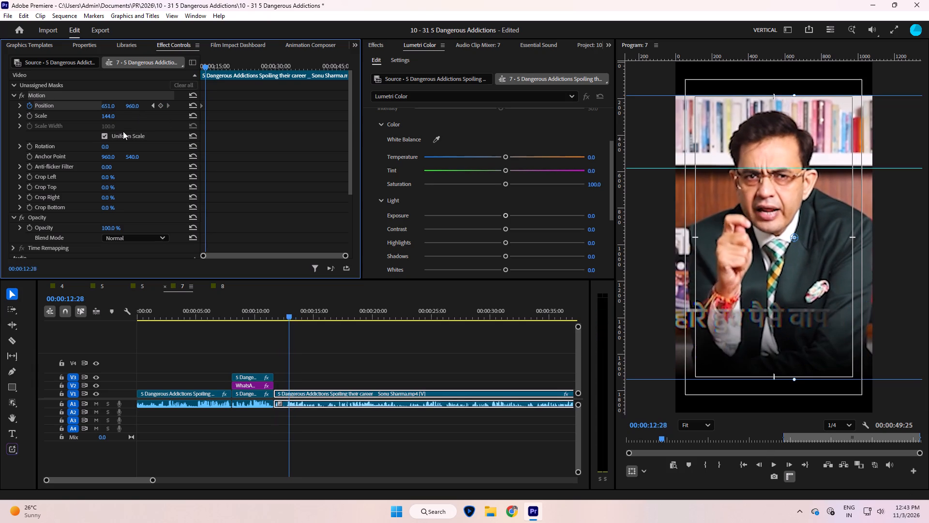
{"action": "left_click", "coordinate": [159, 108]}
Keyframe Position X progressively lower to keep the speaker framed, adjusting it near 00:00:13:14 and reaching 527 at 00:00:13:27.
{"action": "key", "text": "space"}
{"action": "key", "text": "space"}
{"action": "left_click_drag", "start_coordinate": [113, 108], "coordinate": [105, 109]}
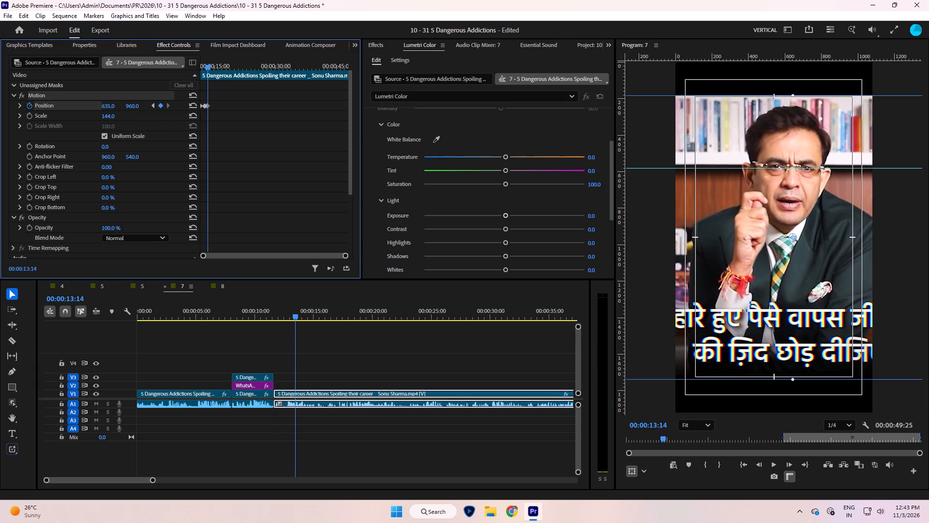
{"action": "left_click_drag", "start_coordinate": [105, 109], "coordinate": [78, 121]}
{"action": "key", "text": "space"}
{"action": "key", "text": "space"}
{"action": "left_click_drag", "start_coordinate": [112, 104], "coordinate": [88, 115]}
{"action": "key", "text": "space"}
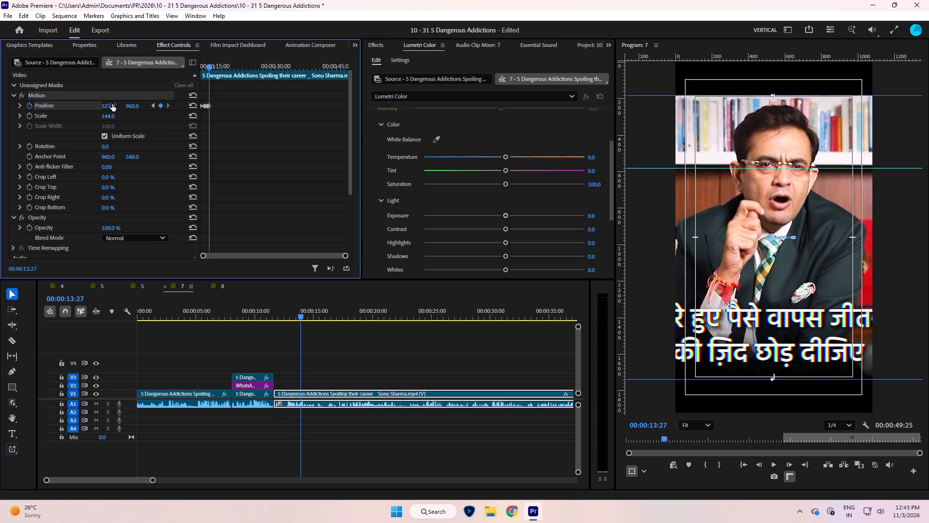
Add a Position hold keyframe at 527, 960 shortly after 00:00:14:03, before the speaker's next movement.
{"action": "key", "text": "space"}
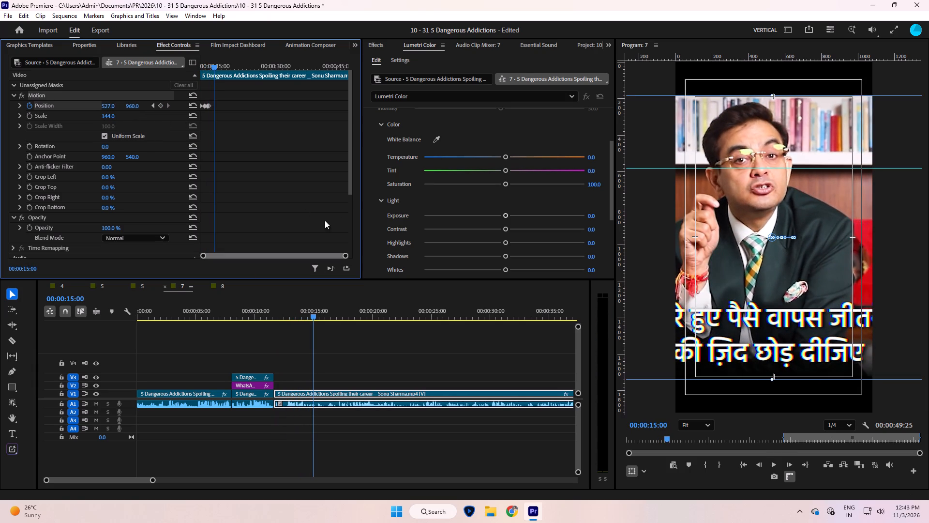
{"action": "key", "text": "Left"}
{"action": "key", "text": "Left"}
{"action": "key", "text": "Left"}
{"action": "key", "text": "Left"}
{"action": "key", "text": "Left"}
{"action": "key", "text": "Left"}
{"action": "key", "text": "Left"}
{"action": "key", "text": "Left"}
{"action": "key", "text": "Left"}
{"action": "key", "text": "Left"}
{"action": "key", "text": "Left"}
{"action": "key", "text": "Left"}
{"action": "key", "text": "Left"}
{"action": "key", "text": "Left"}
{"action": "key", "text": "Left"}
{"action": "key", "text": "Left"}
{"action": "key", "text": "Left"}
{"action": "key", "text": "Left"}
{"action": "key", "text": "Left"}
{"action": "key", "text": "Left"}
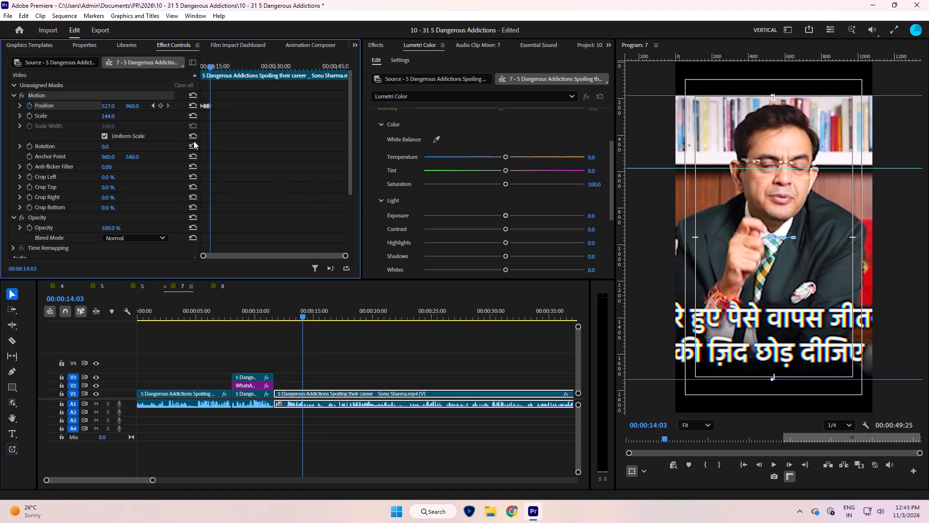
{"action": "key", "text": "space"}
{"action": "key", "text": "space"}
{"action": "left_click", "coordinate": [161, 107]}
Keyframe Position X to follow the speaker, raising it to about 797 at 00:00:15:10 and lowering it to 757 at 00:00:15:17.
{"action": "key", "text": "space"}
{"action": "key", "text": "space"}
{"action": "left_click_drag", "start_coordinate": [109, 110], "coordinate": [114, 110]}
{"action": "left_click_drag", "start_coordinate": [108, 108], "coordinate": [118, 107]}
{"action": "key", "text": "space"}
{"action": "key", "text": "space"}
{"action": "left_click_drag", "start_coordinate": [112, 104], "coordinate": [151, 104]}
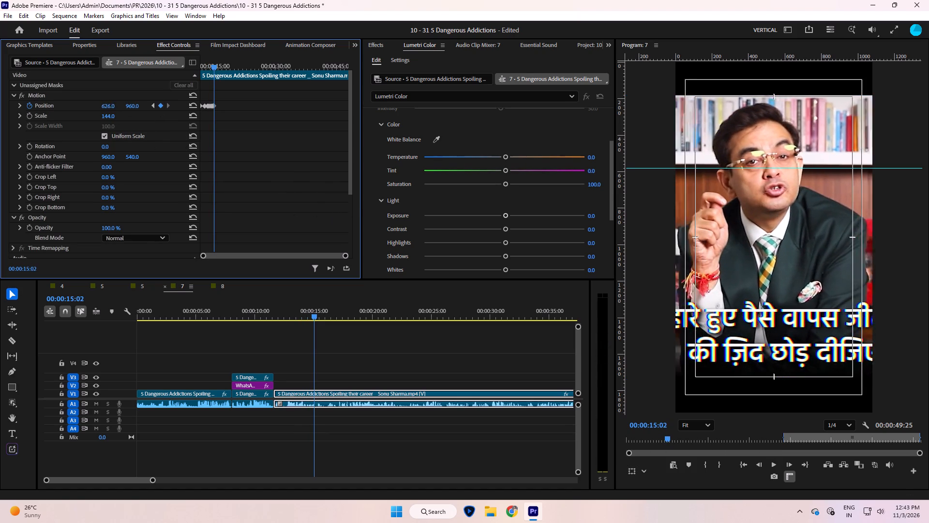
{"action": "left_click_drag", "start_coordinate": [151, 104], "coordinate": [184, 102]}
{"action": "key", "text": "space"}
{"action": "key", "text": "space"}
{"action": "left_click_drag", "start_coordinate": [112, 104], "coordinate": [161, 105]}
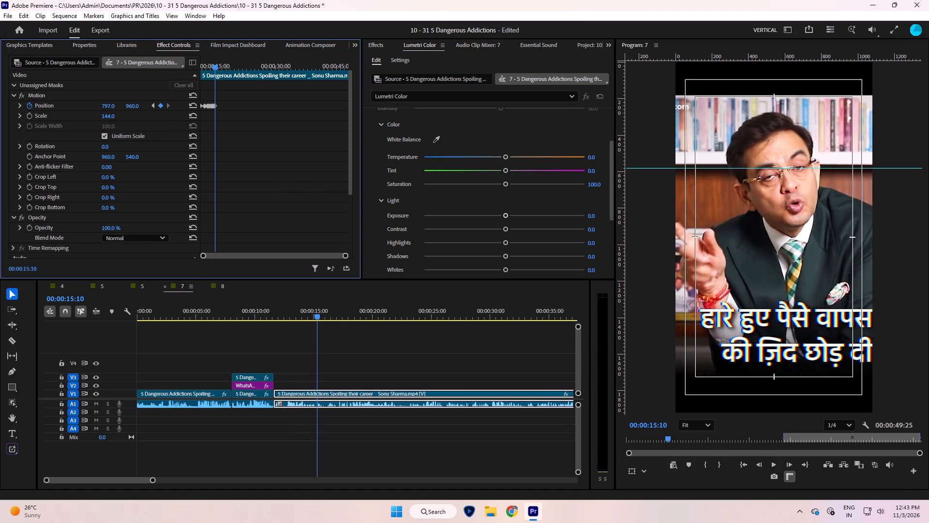
{"action": "left_click_drag", "start_coordinate": [161, 105], "coordinate": [162, 105]}
{"action": "key", "text": "space"}
{"action": "left_click_drag", "start_coordinate": [112, 104], "coordinate": [94, 115]}
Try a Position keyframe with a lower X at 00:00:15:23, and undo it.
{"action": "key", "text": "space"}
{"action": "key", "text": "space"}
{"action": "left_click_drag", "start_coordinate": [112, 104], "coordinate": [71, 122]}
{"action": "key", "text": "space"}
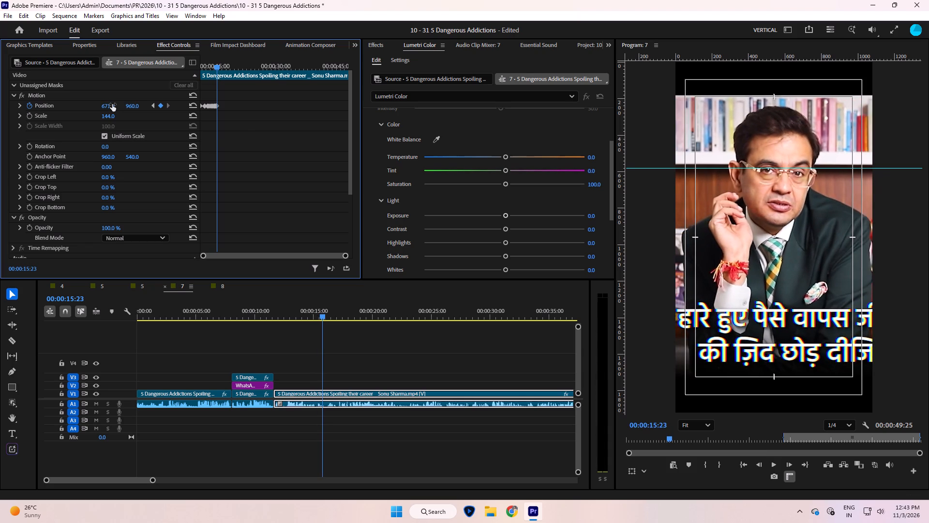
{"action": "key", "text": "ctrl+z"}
Set a Position keyframe of 689, 960 at 00:00:15:25 and replay the reframed movement.
{"action": "left_click", "coordinate": [155, 107]}
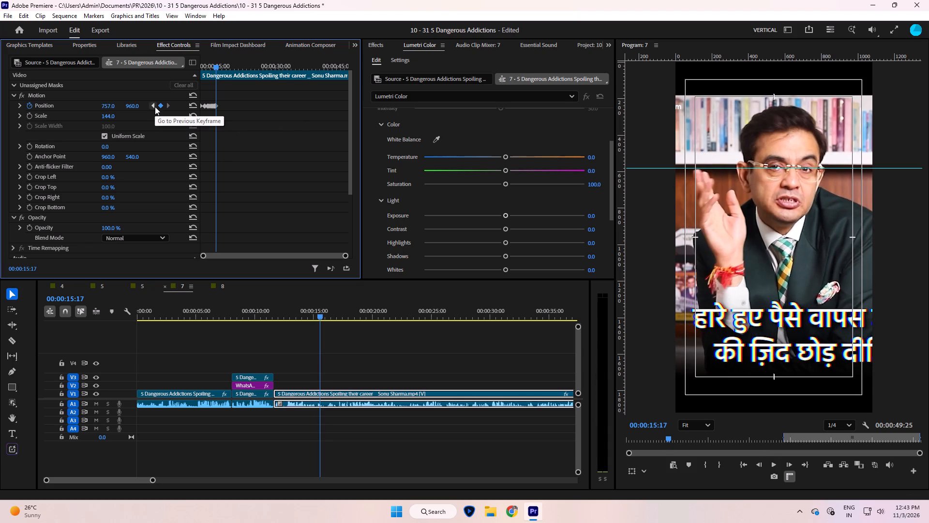
{"action": "key", "text": "space"}
{"action": "key", "text": "space"}
{"action": "left_click_drag", "start_coordinate": [111, 108], "coordinate": [93, 117]}
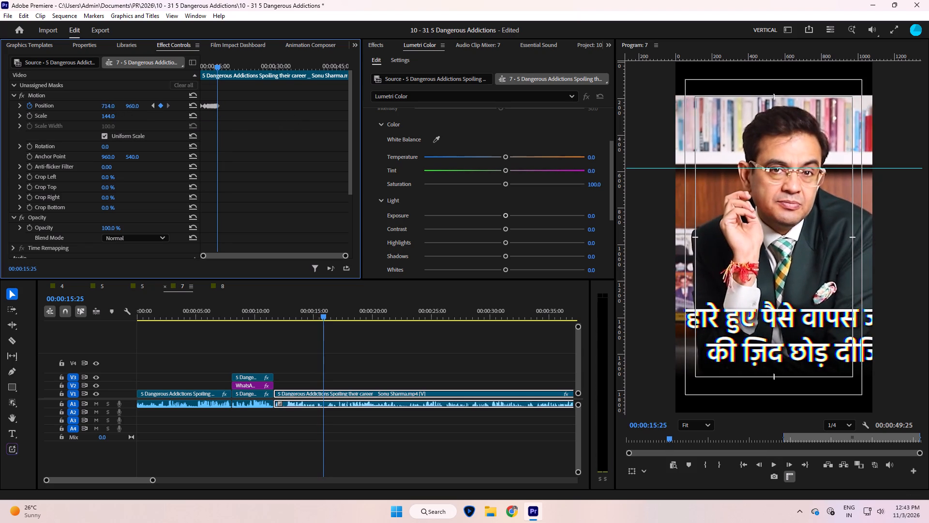
{"action": "left_click_drag", "start_coordinate": [93, 117], "coordinate": [81, 122]}
{"action": "left_click", "coordinate": [219, 65]}
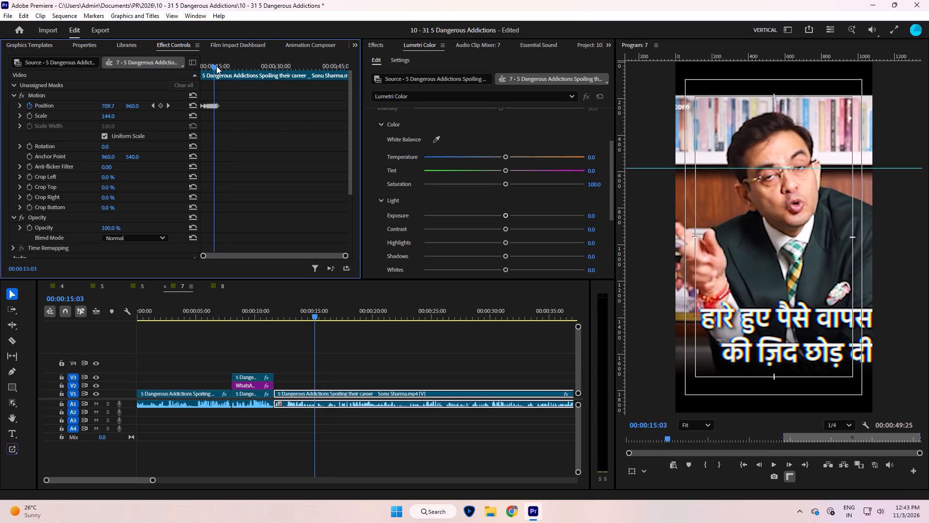
{"action": "key", "text": "space"}
{"action": "key", "text": "space"}
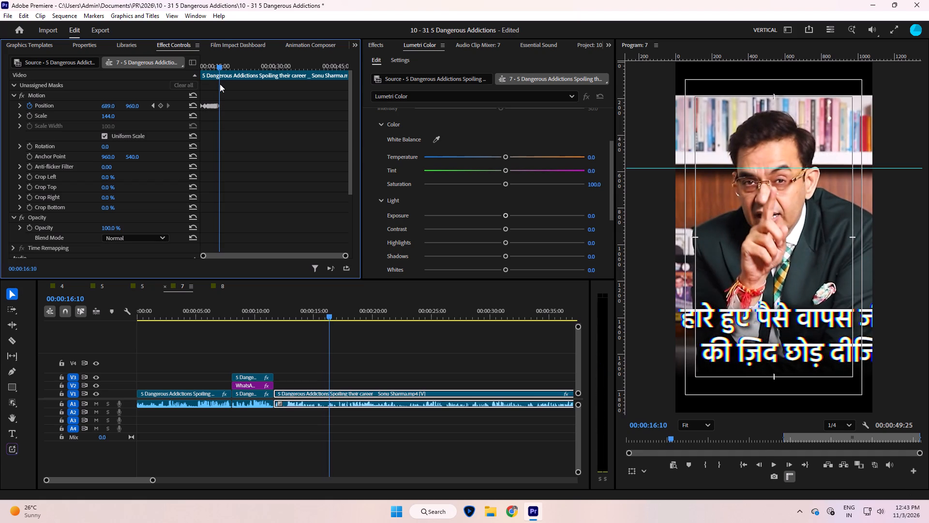
Find the change to the stressed-man shot and set a Position keyframe of 765, 960 there, at 00:00:17:02.
{"action": "key", "text": "space"}
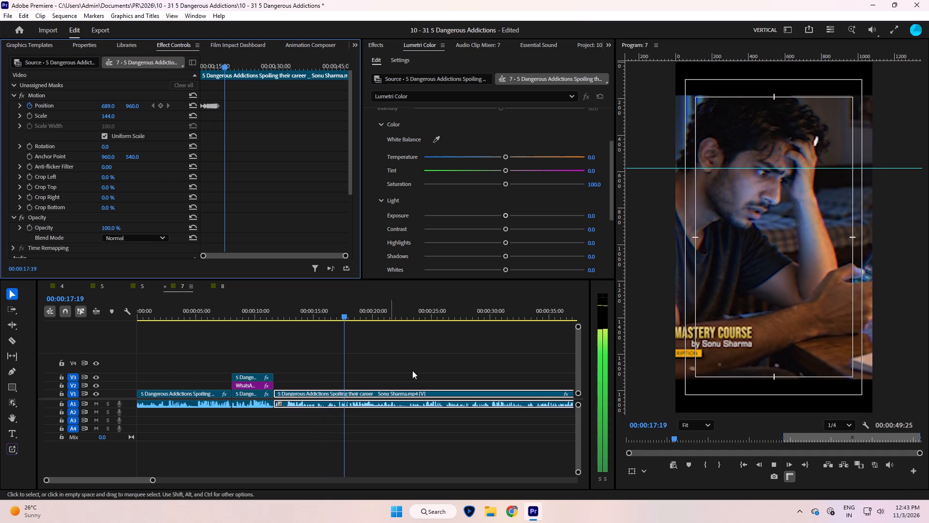
{"action": "key", "text": "space"}
{"action": "left_click", "coordinate": [153, 108]}
{"action": "key", "text": "space"}
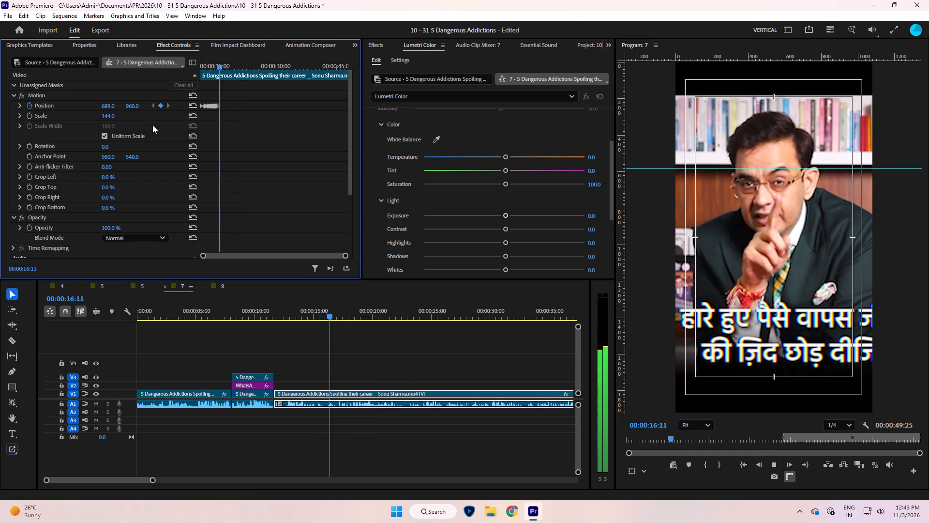
{"action": "key", "text": "space"}
{"action": "key", "text": "Left"}
{"action": "key", "text": "Left"}
{"action": "key", "text": "Left"}
{"action": "key", "text": "Left"}
{"action": "key", "text": "Left"}
{"action": "key", "text": "Left"}
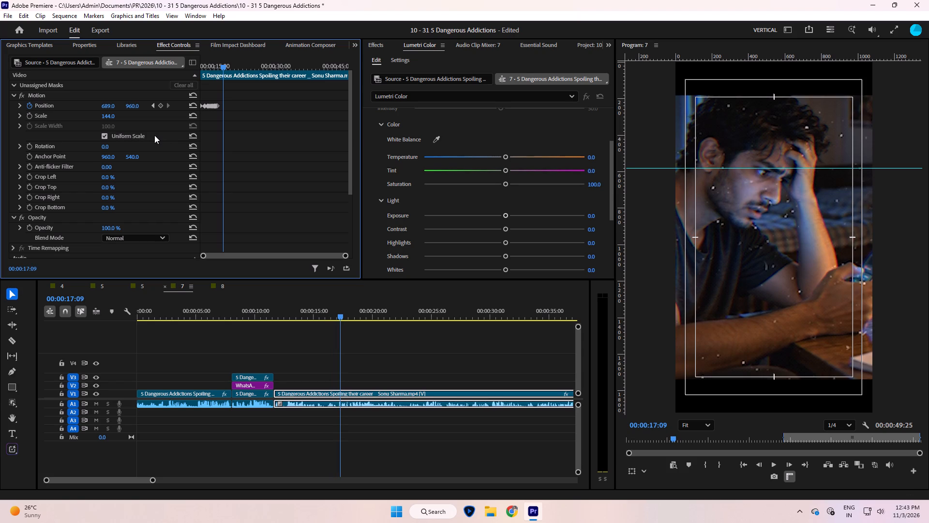
{"action": "key", "text": "Left"}
{"action": "key", "text": "Left"}
{"action": "key", "text": "Left"}
{"action": "key", "text": "Right"}
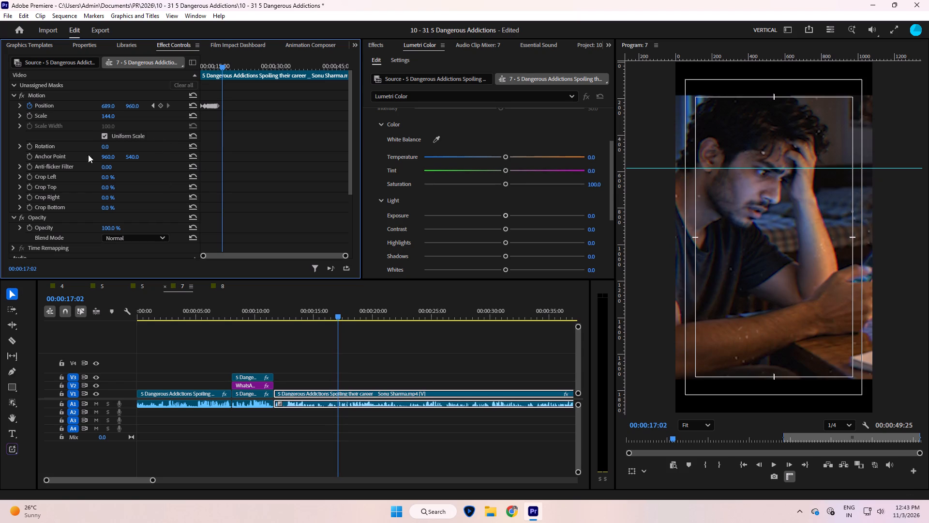
{"action": "left_click", "coordinate": [162, 105]}
{"action": "left_click_drag", "start_coordinate": [112, 105], "coordinate": [127, 107]}
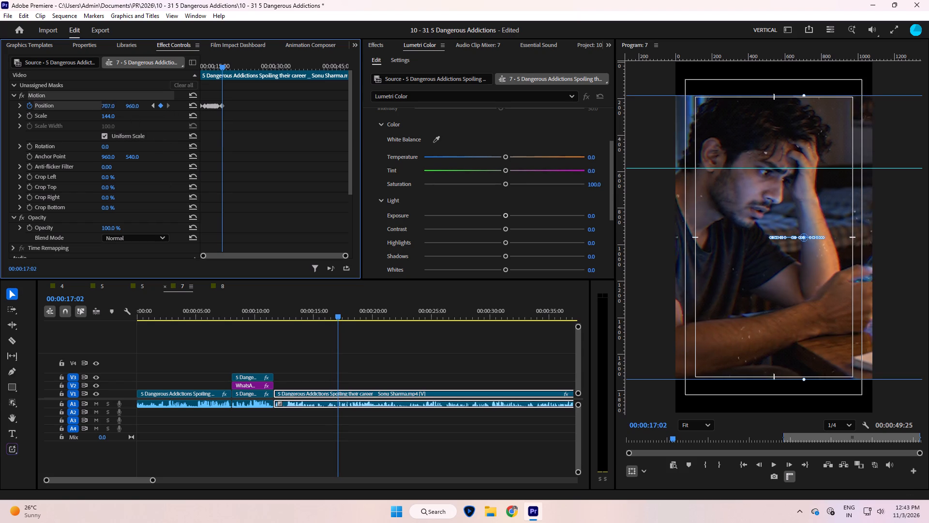
{"action": "left_click_drag", "start_coordinate": [127, 107], "coordinate": [151, 108]}
Set a Position keyframe of 116, 960 at 00:00:18:22 to pan across to the man's phone.
{"action": "key", "text": "space"}
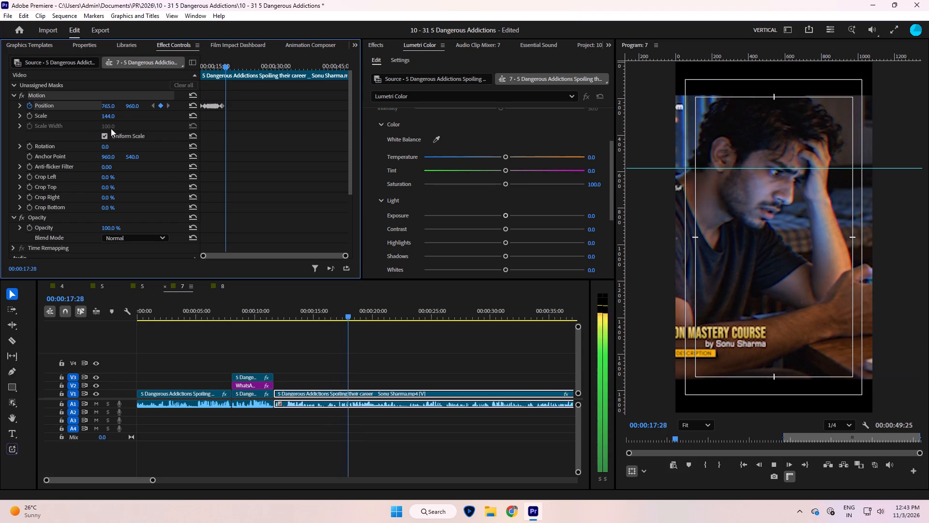
{"action": "key", "text": "space"}
{"action": "left_click_drag", "start_coordinate": [107, 108], "coordinate": [103, 264]}
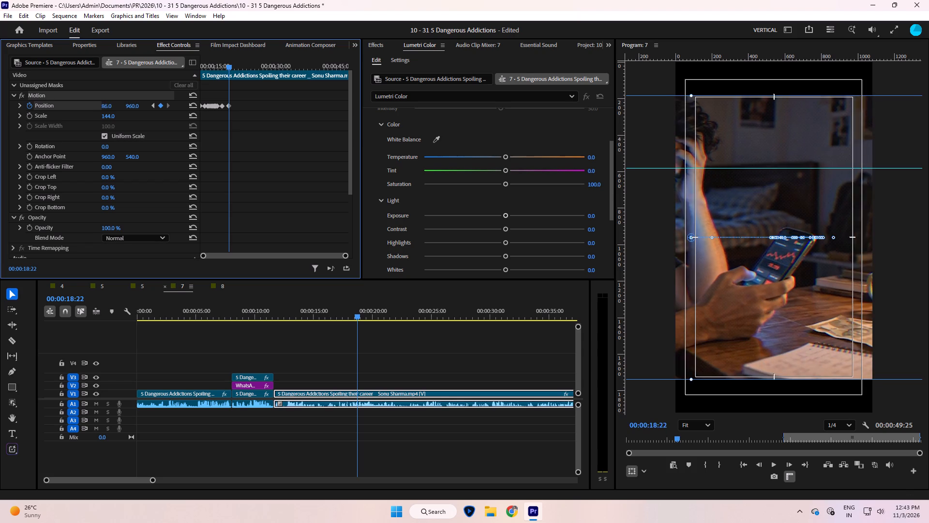
{"action": "left_click_drag", "start_coordinate": [103, 264], "coordinate": [117, 264]}
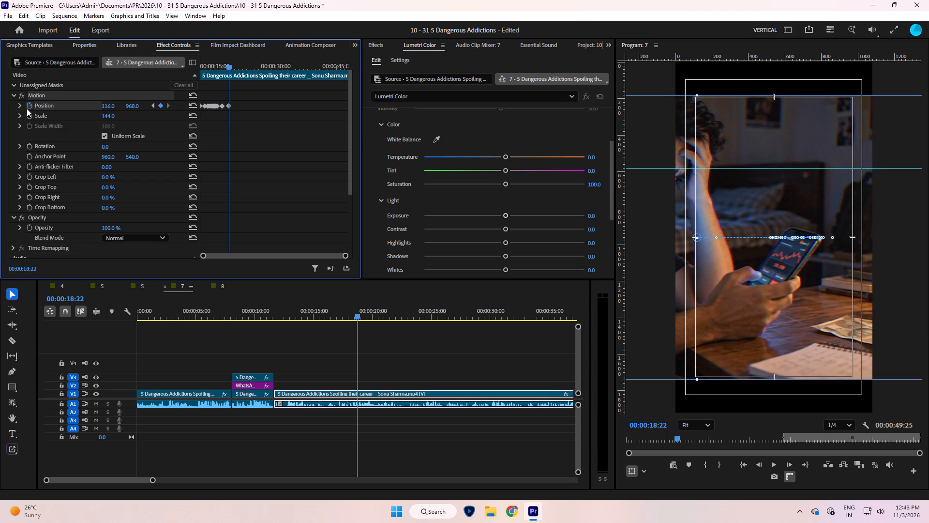
Ease the pan between the 00:00:17:02 and 00:00:18:22 Position keyframes by shaping their velocity graph into a smooth curve.
{"action": "left_click", "coordinate": [21, 106]}
{"action": "left_click", "coordinate": [261, 117]}
{"action": "key", "text": "equal"}
{"action": "key", "text": "equal"}
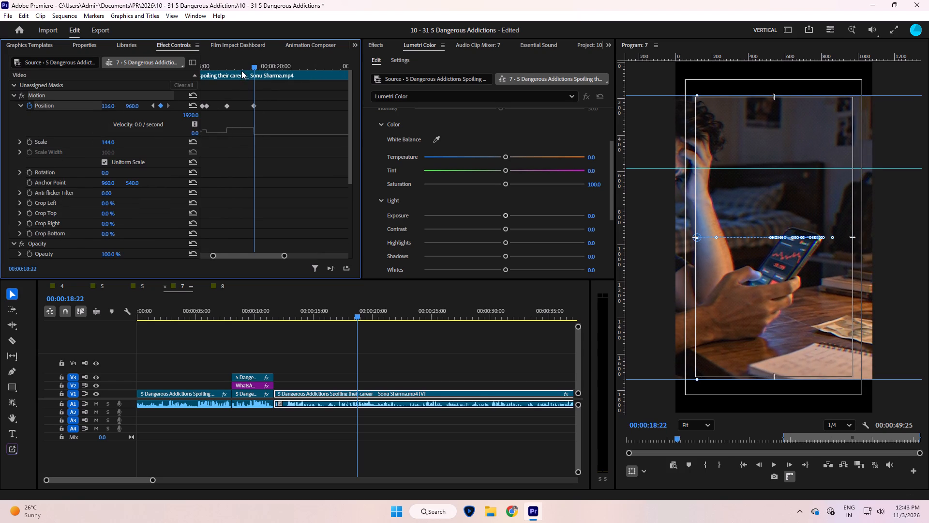
{"action": "left_click", "coordinate": [240, 68]}
{"action": "key", "text": "equal"}
{"action": "left_click", "coordinate": [282, 106]}
{"action": "left_click_drag", "start_coordinate": [274, 128], "coordinate": [261, 148]}
{"action": "left_click_drag", "start_coordinate": [230, 128], "coordinate": [240, 142]}
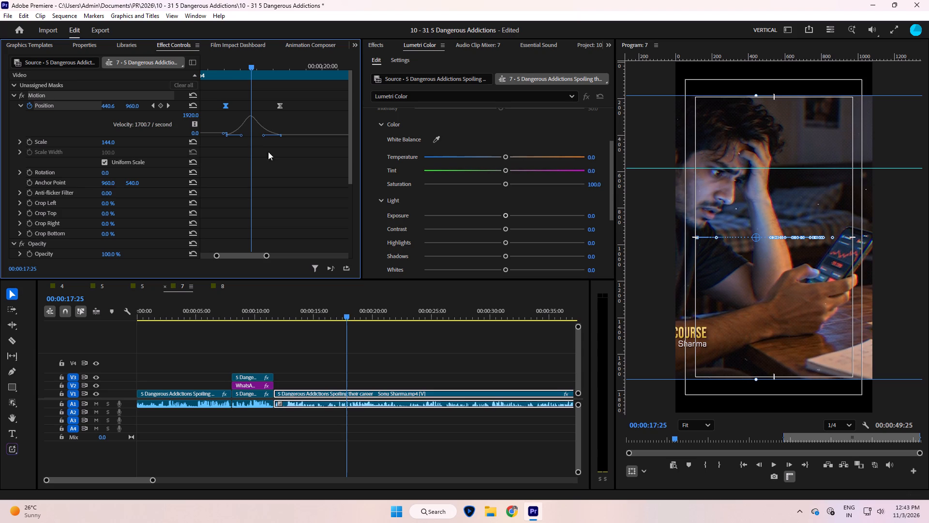
Replay the eased pan from the stressed man to his phone.
{"action": "left_click", "coordinate": [268, 152]}
{"action": "key", "text": "minus"}
{"action": "left_click", "coordinate": [239, 70]}
{"action": "key", "text": "space"}
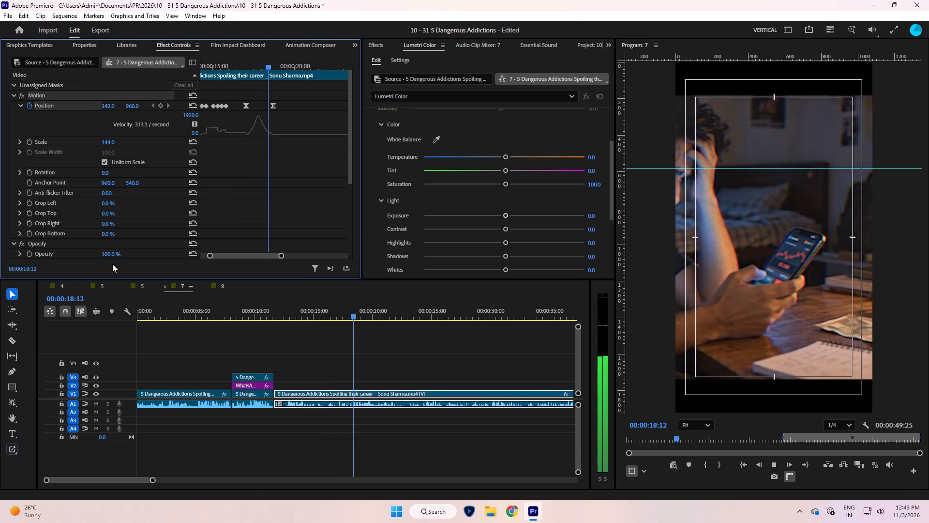
{"action": "key", "text": "space"}
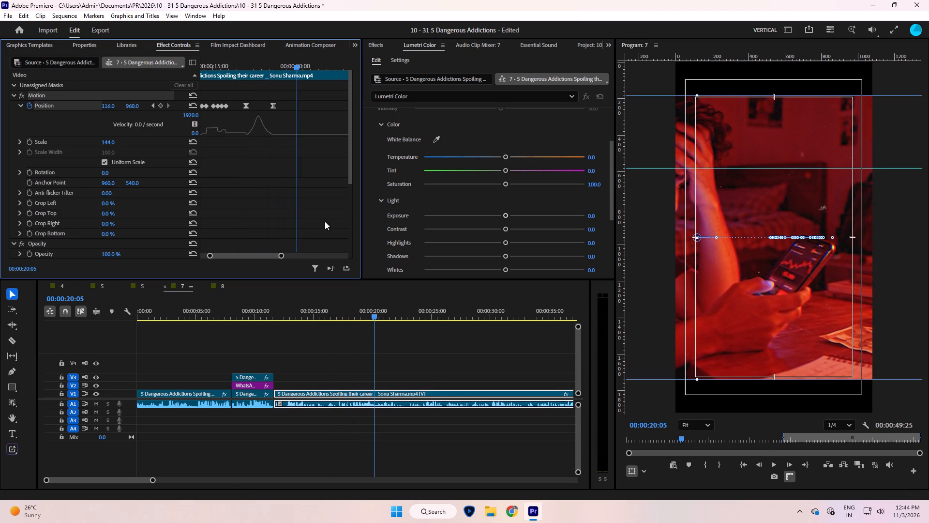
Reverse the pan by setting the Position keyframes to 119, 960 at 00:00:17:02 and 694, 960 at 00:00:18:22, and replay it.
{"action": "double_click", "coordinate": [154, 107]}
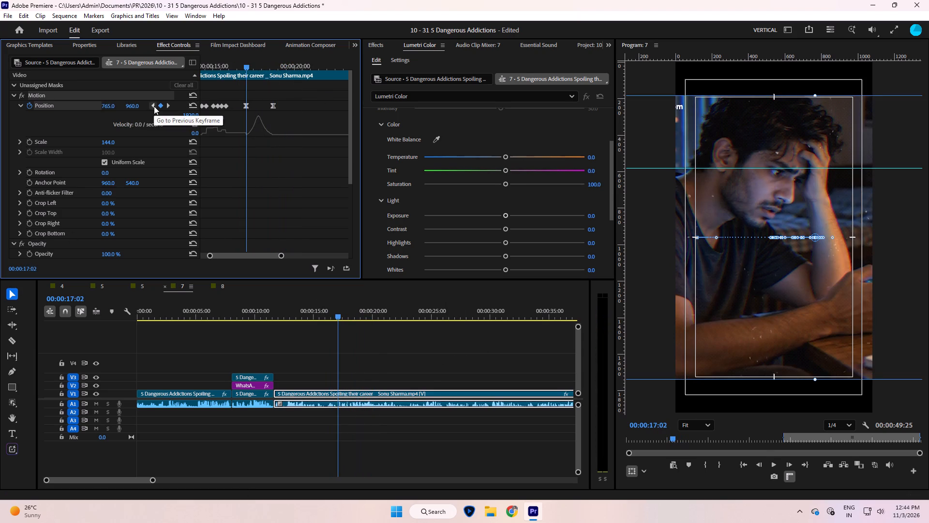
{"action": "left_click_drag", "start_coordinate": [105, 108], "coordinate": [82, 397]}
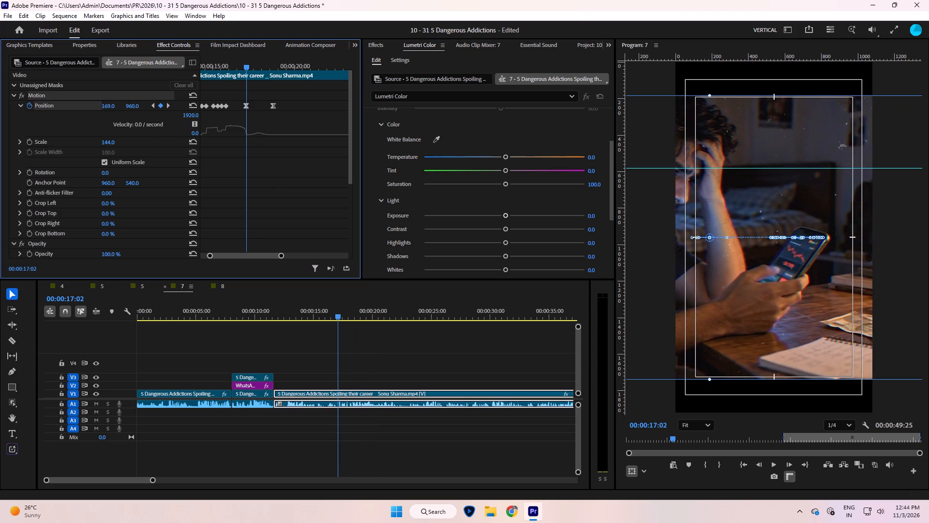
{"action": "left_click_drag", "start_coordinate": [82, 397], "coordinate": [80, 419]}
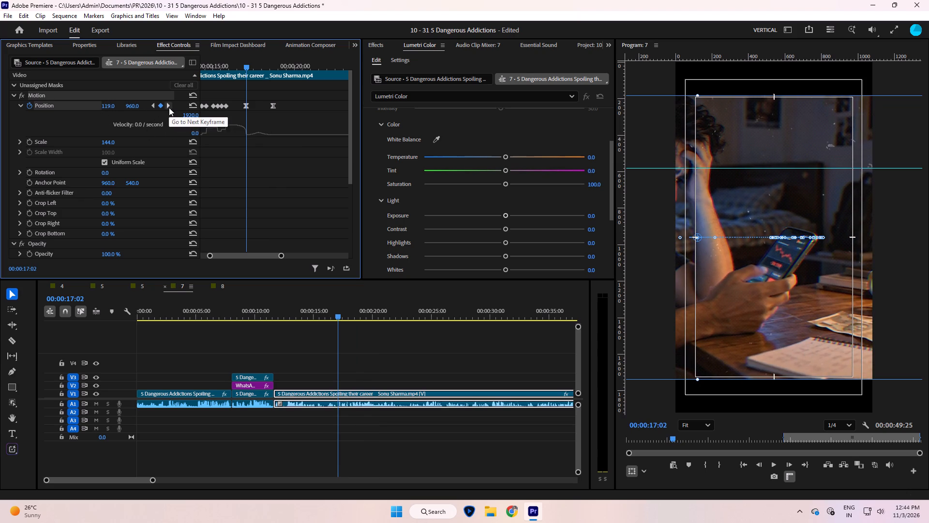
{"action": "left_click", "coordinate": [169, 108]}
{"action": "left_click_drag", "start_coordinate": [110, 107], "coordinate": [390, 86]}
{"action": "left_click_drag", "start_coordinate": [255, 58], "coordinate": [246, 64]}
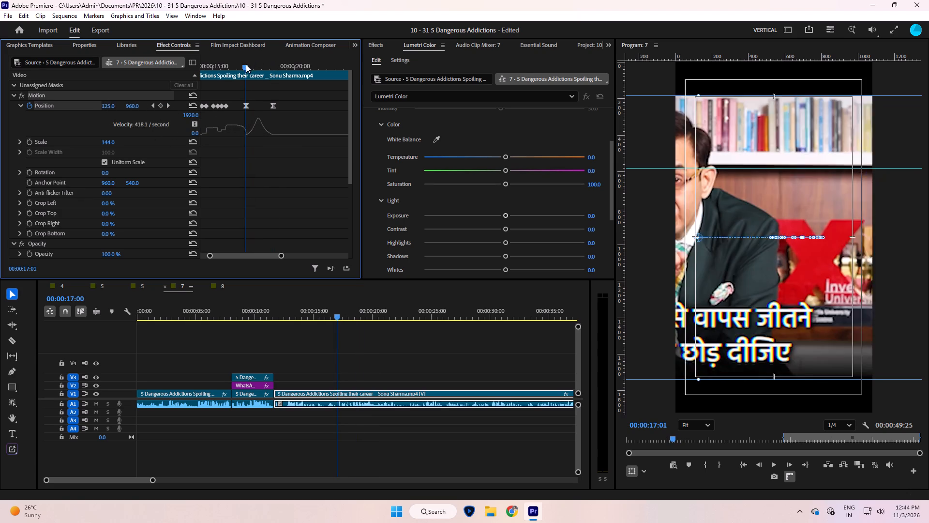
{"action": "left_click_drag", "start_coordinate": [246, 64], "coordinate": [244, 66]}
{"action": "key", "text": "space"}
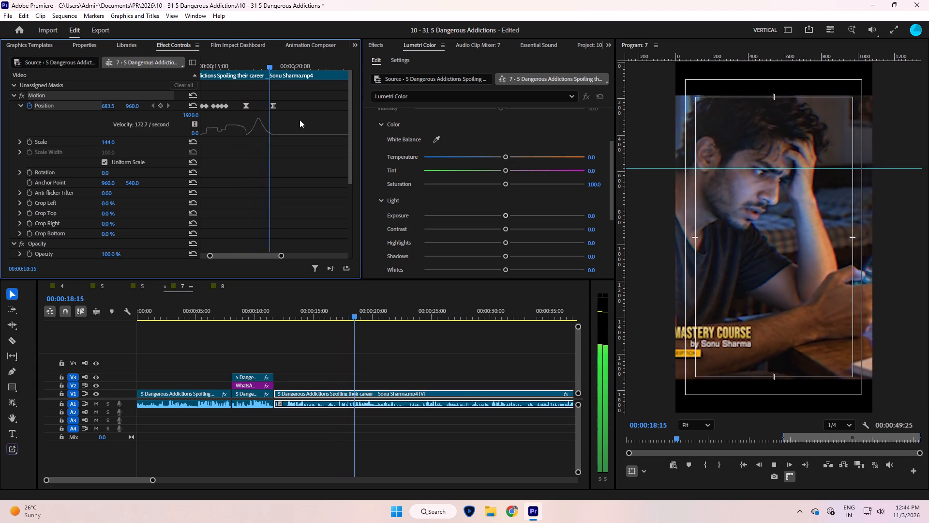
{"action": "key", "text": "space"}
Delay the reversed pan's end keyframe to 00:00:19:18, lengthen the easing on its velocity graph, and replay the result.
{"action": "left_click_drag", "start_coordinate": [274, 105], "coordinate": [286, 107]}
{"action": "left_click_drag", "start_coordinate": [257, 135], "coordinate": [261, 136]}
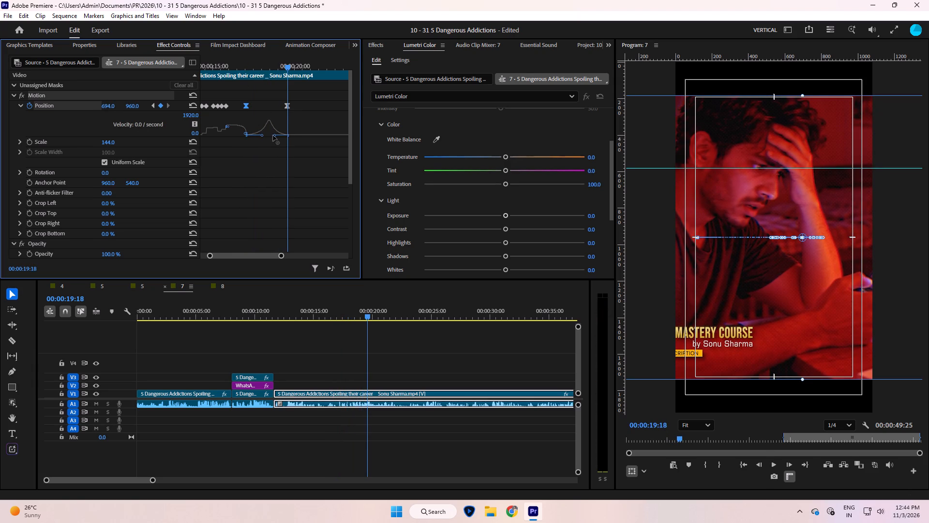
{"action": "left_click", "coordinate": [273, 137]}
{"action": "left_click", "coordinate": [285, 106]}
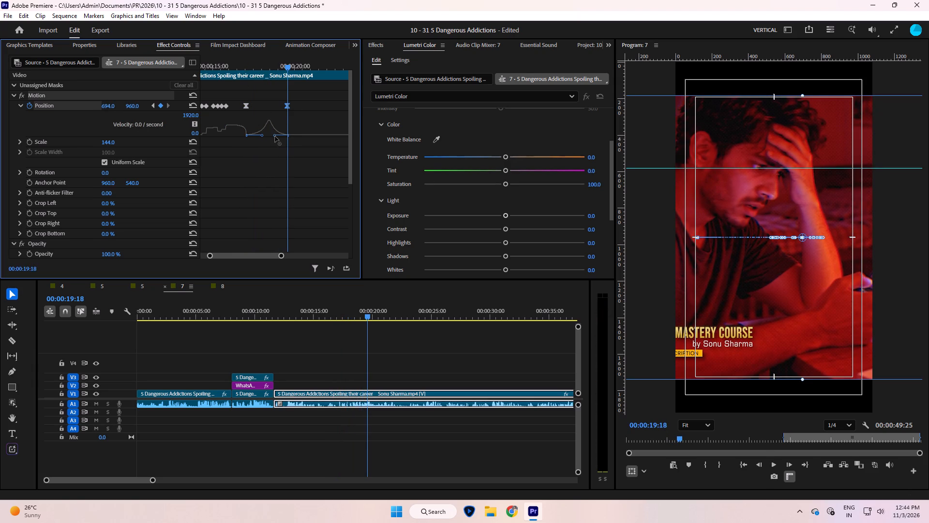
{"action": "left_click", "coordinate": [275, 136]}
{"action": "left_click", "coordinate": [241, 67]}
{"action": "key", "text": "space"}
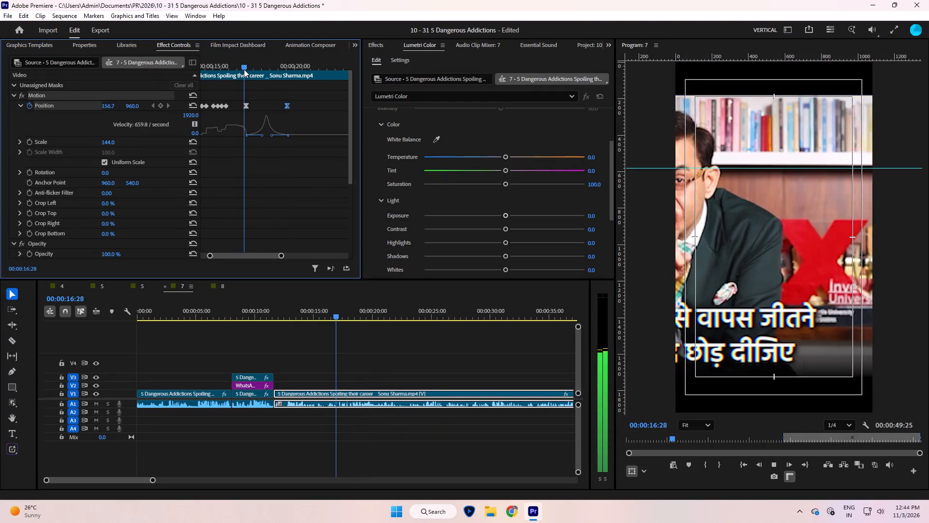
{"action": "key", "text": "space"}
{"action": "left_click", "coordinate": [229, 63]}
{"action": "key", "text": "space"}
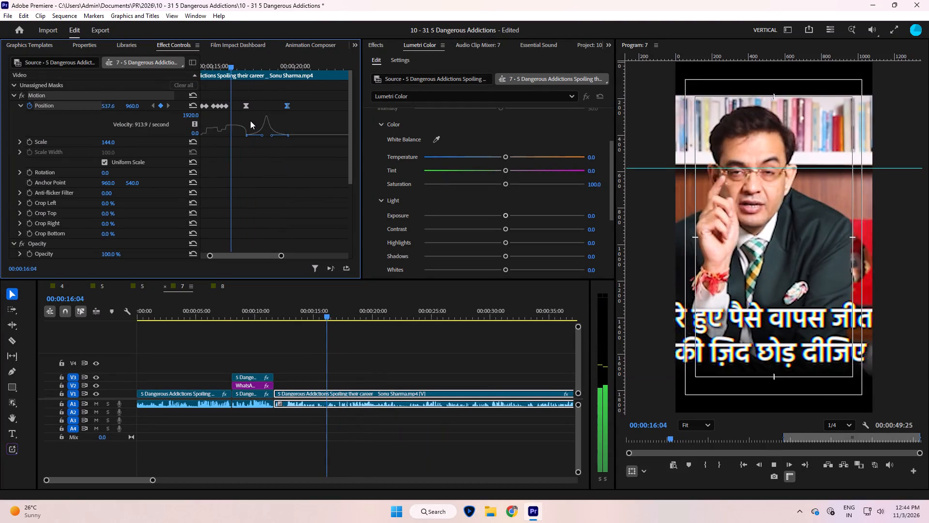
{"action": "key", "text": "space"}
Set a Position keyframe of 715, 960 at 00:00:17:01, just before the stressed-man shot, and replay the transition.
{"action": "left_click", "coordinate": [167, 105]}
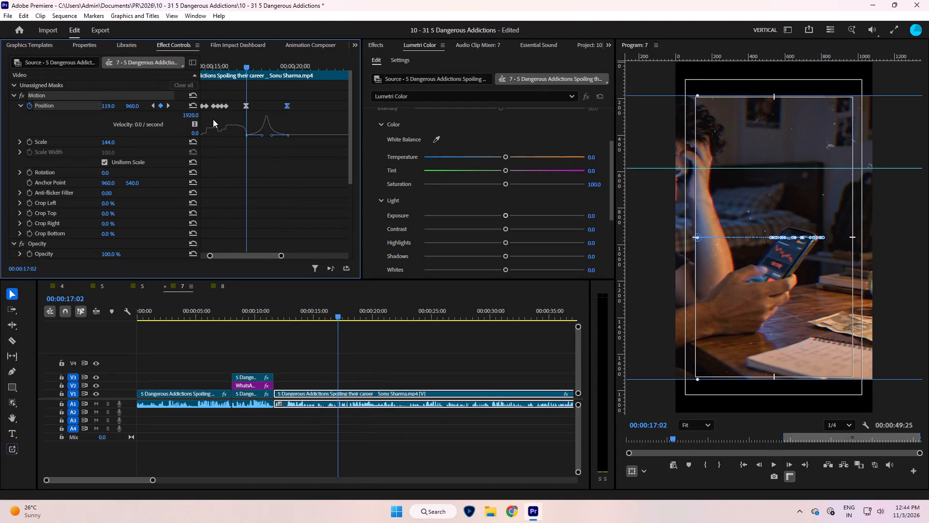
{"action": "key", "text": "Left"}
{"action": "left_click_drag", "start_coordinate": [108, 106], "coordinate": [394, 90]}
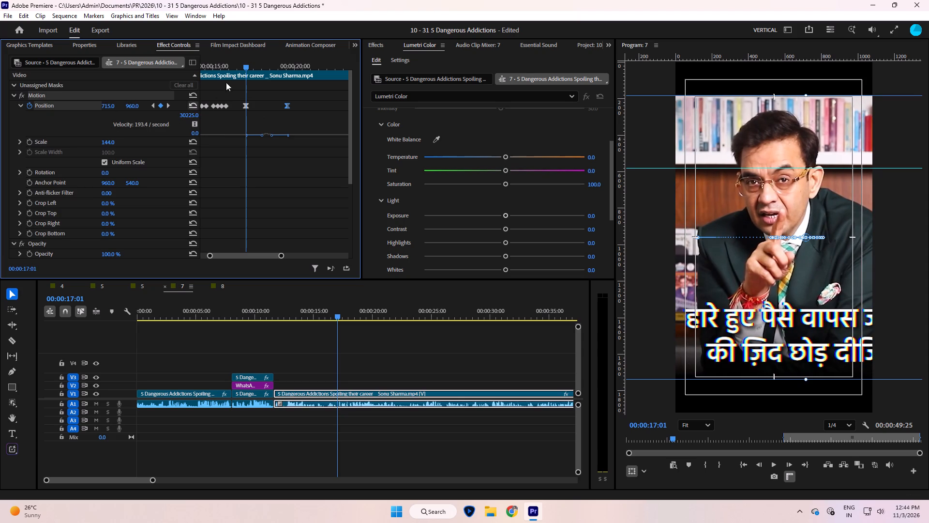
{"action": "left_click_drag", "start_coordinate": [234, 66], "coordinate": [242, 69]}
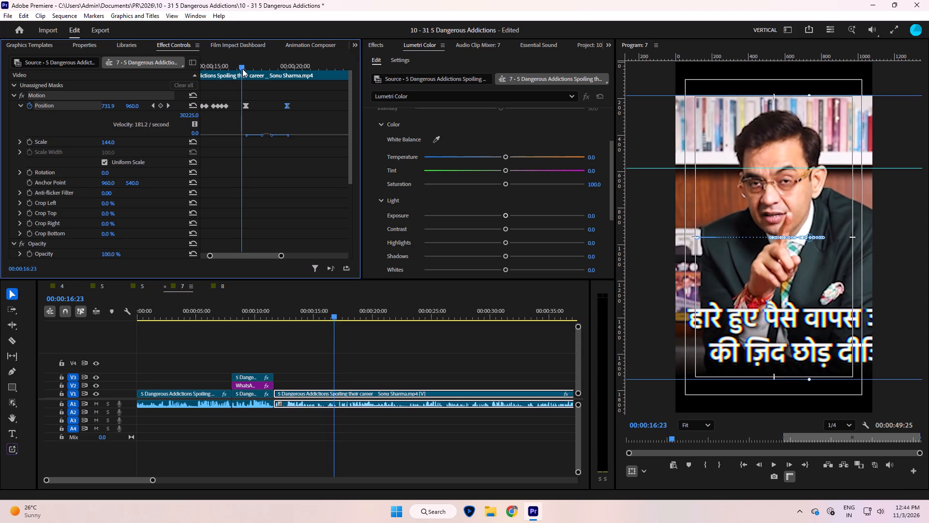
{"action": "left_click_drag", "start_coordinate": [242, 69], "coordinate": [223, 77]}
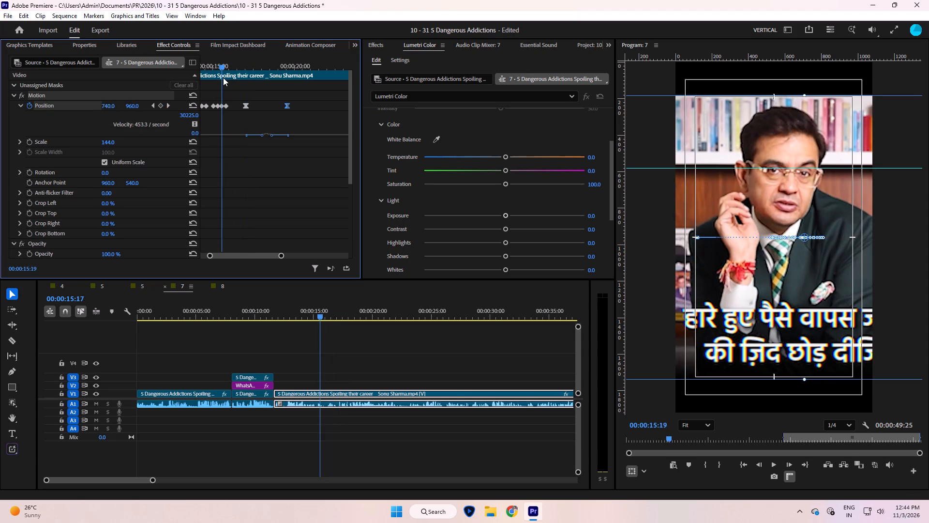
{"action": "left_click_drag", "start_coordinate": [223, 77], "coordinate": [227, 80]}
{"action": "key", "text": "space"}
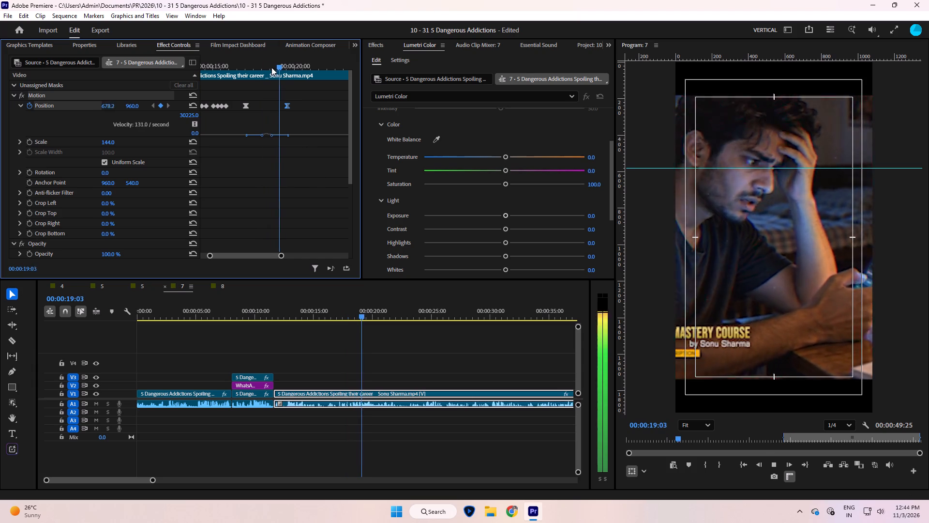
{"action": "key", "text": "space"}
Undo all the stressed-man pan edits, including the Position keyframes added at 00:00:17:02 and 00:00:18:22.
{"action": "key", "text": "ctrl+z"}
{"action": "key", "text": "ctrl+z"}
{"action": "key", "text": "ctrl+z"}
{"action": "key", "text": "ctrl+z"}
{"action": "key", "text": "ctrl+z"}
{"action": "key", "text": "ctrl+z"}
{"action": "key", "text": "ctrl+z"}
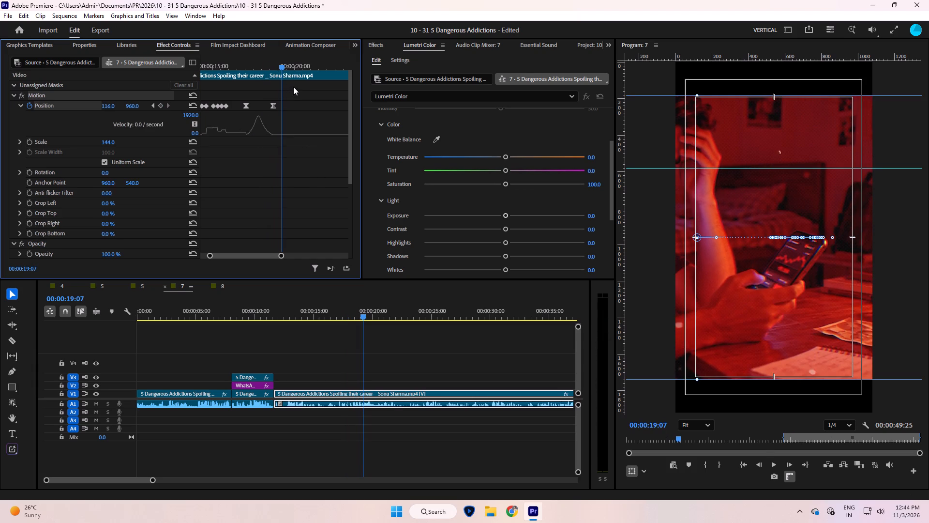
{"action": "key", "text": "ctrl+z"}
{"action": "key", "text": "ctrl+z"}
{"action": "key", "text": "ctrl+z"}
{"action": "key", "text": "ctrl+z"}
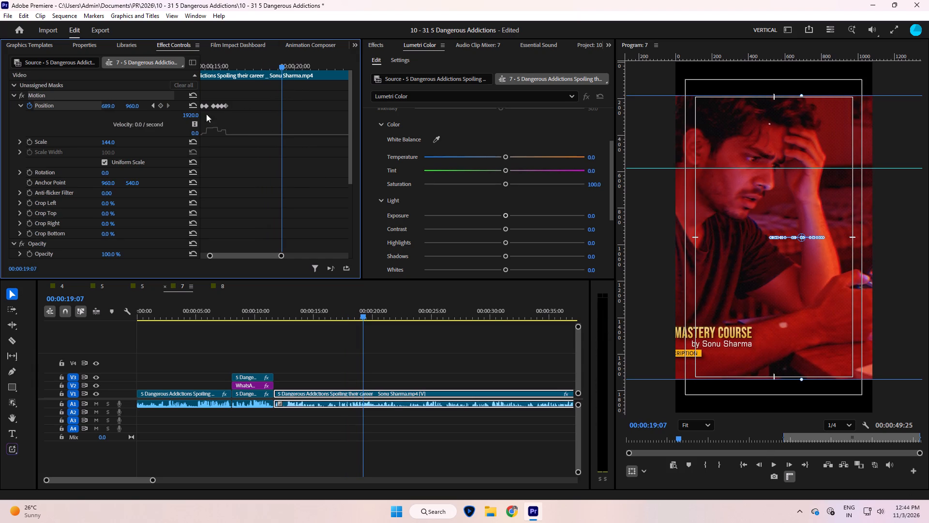
Find the speaker's last frame before the stressed-man shot and add a Position keyframe there, at 00:00:17:01, holding 689, 960.
{"action": "left_click", "coordinate": [154, 106]}
{"action": "key", "text": "space"}
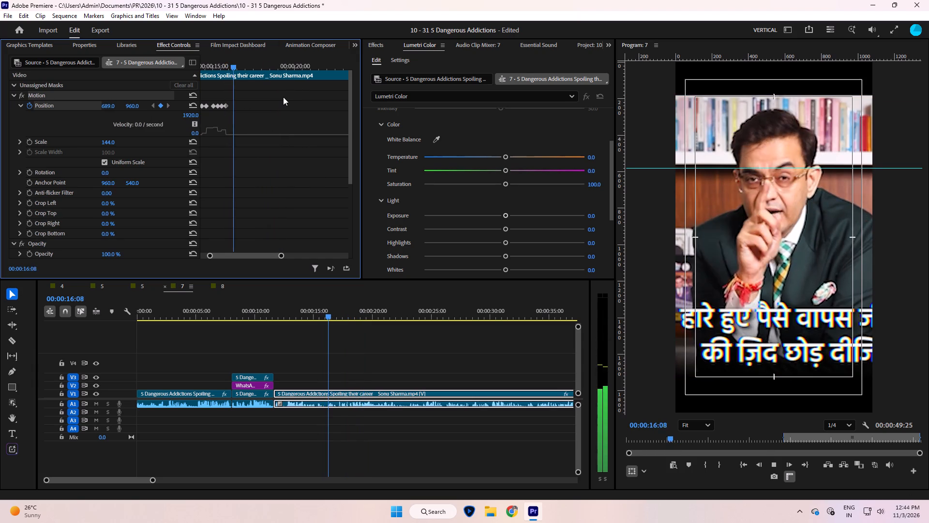
{"action": "key", "text": "space"}
{"action": "key", "text": "Left"}
{"action": "key", "text": "Left"}
{"action": "key", "text": "Left"}
{"action": "key", "text": "Left"}
{"action": "key", "text": "Left"}
{"action": "key", "text": "Left"}
{"action": "key", "text": "Left"}
{"action": "key", "text": "Left"}
{"action": "key", "text": "Left"}
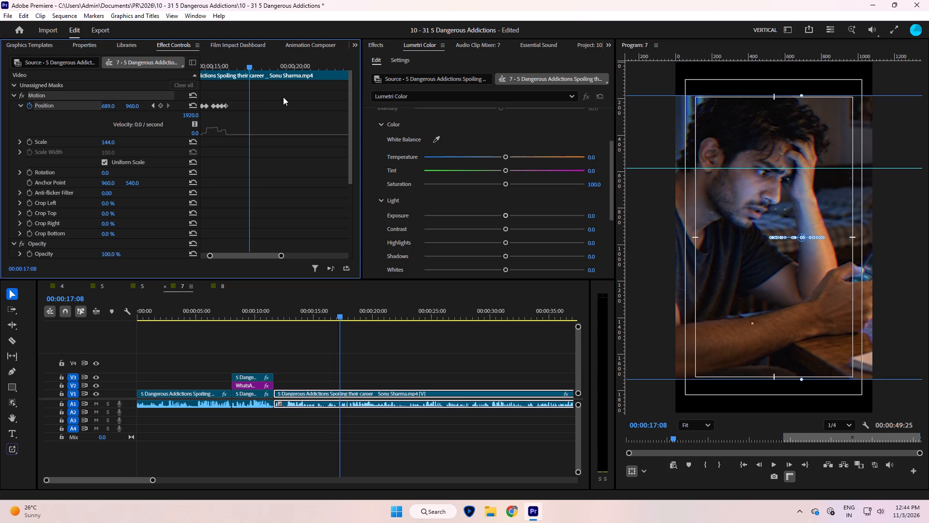
{"action": "key", "text": "Right"}
{"action": "key", "text": "Right"}
{"action": "key", "text": "Left"}
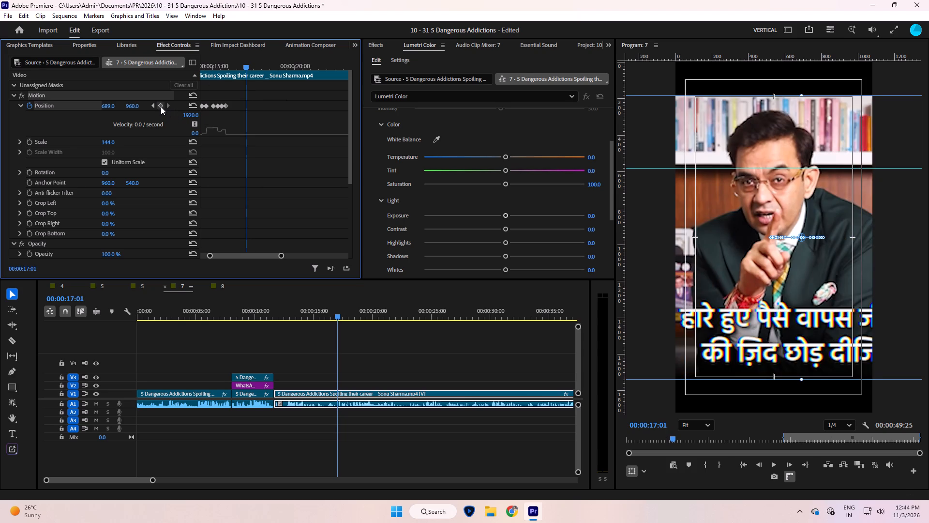
{"action": "left_click", "coordinate": [161, 107]}
Set a Position keyframe of 34, 960 at 00:00:17:02 to open the stressed-man shot on his phone.
{"action": "key", "text": "Right"}
{"action": "left_click_drag", "start_coordinate": [110, 107], "coordinate": [80, 152]}
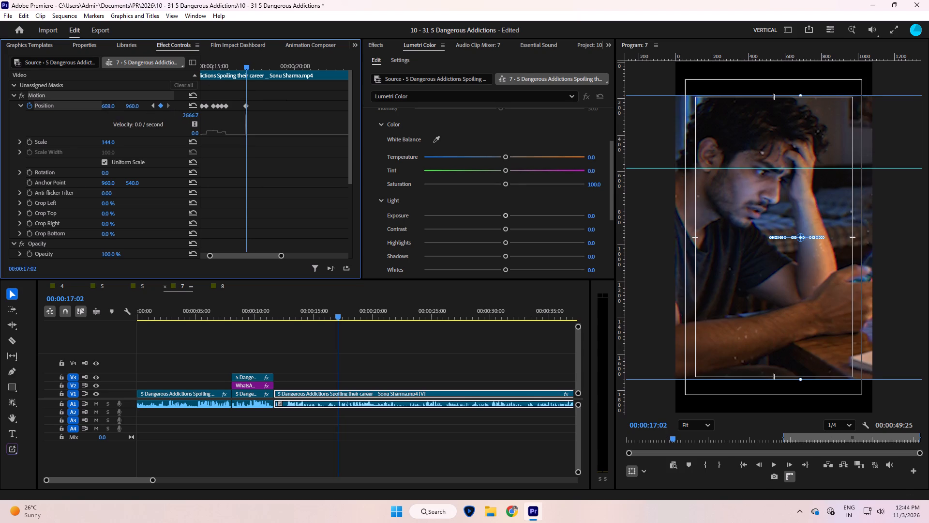
{"action": "left_click_drag", "start_coordinate": [80, 152], "coordinate": [159, 504]}
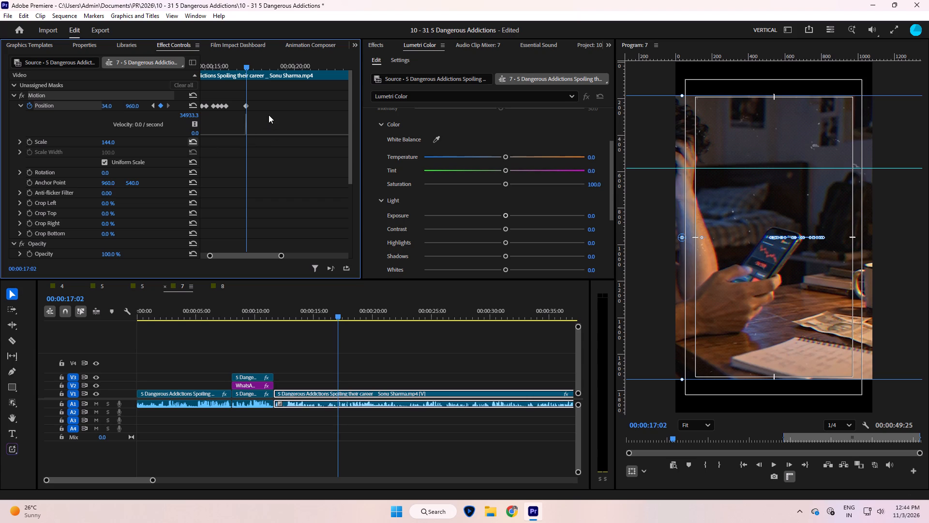
Set a Position keyframe of 756, 960 at 00:00:19:01 to pan from the phone to the man's face.
{"action": "key", "text": "space"}
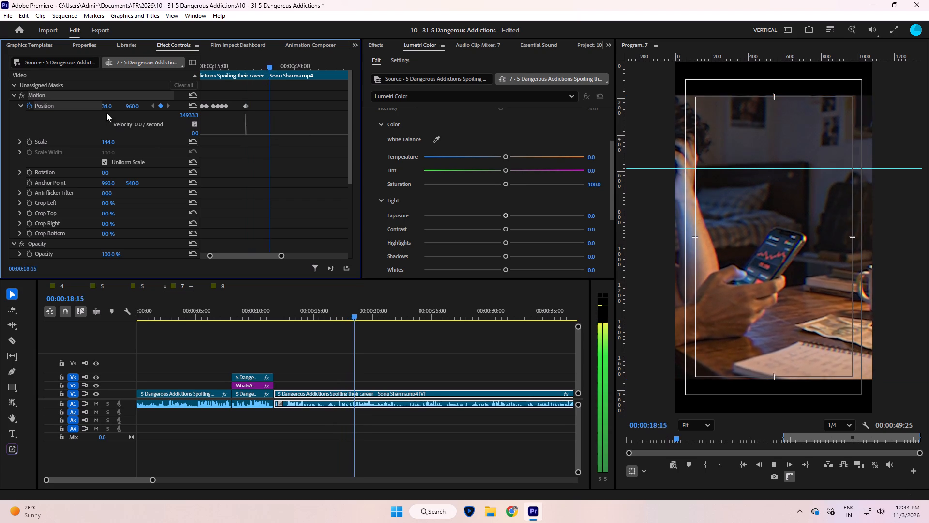
{"action": "key", "text": "space"}
{"action": "left_click_drag", "start_coordinate": [105, 104], "coordinate": [447, 86]}
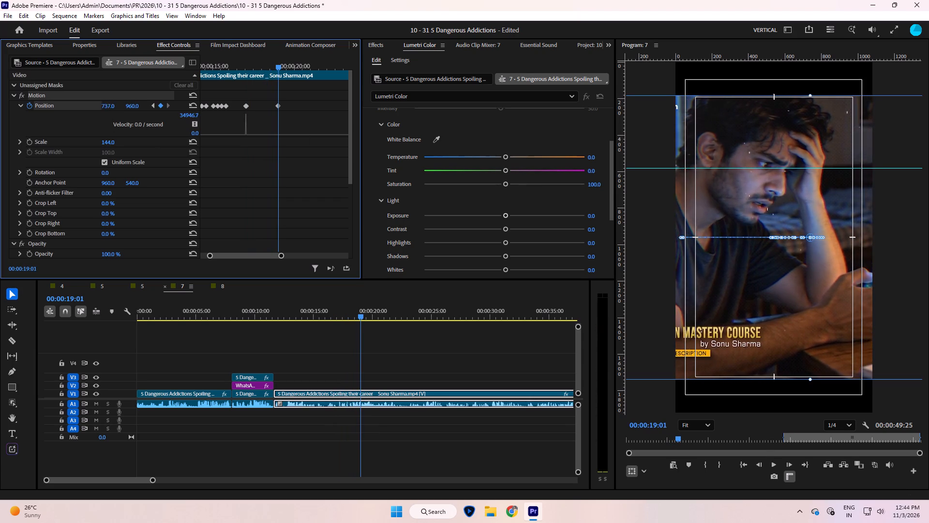
{"action": "left_click_drag", "start_coordinate": [447, 86], "coordinate": [456, 86]}
{"action": "key", "text": "space"}
{"action": "key", "text": "space"}
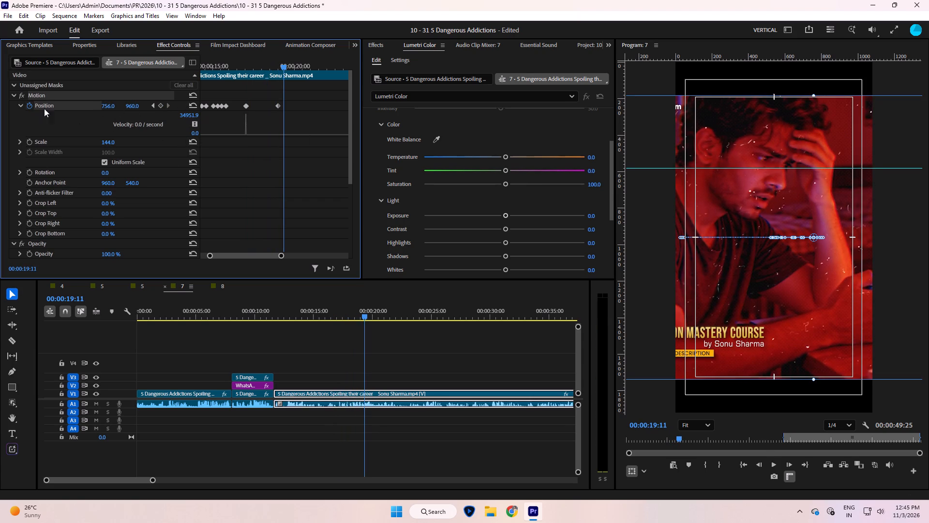
Ease the pan between the 00:00:17:02 and 00:00:19:01 Position keyframes by extending their velocity handles toward each other.
{"action": "left_click_drag", "start_coordinate": [268, 60], "coordinate": [270, 67]}
{"action": "left_click", "coordinate": [276, 100]}
{"action": "left_click", "coordinate": [276, 105]}
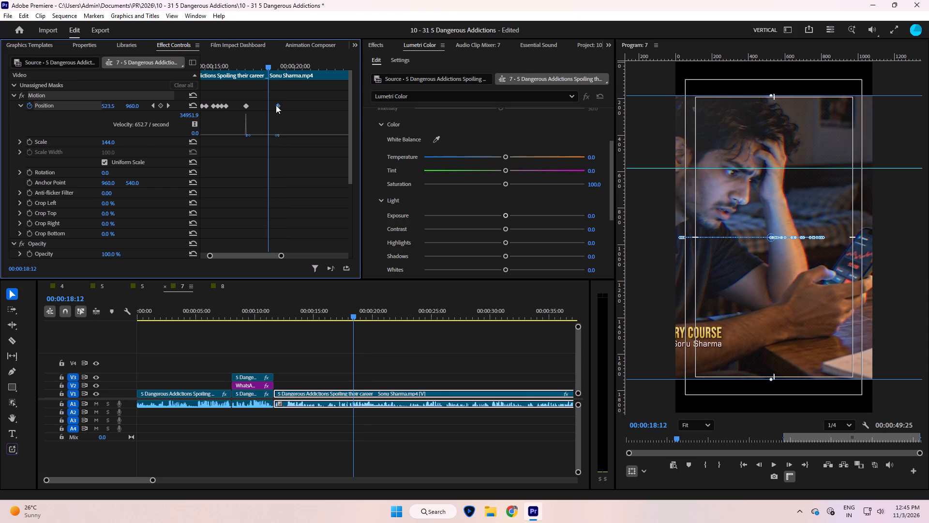
{"action": "left_click", "coordinate": [302, 109]}
{"action": "key", "text": "equal"}
{"action": "left_click", "coordinate": [290, 106]}
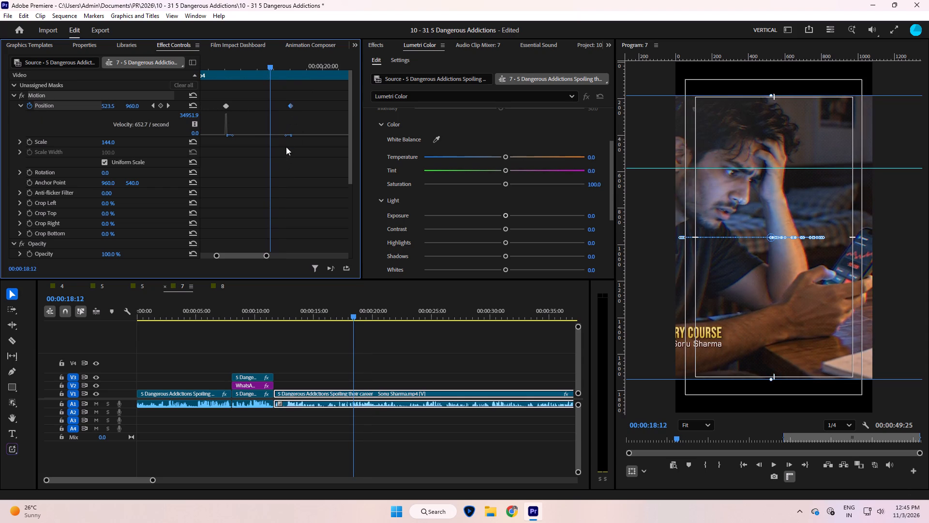
{"action": "left_click", "coordinate": [153, 106]}
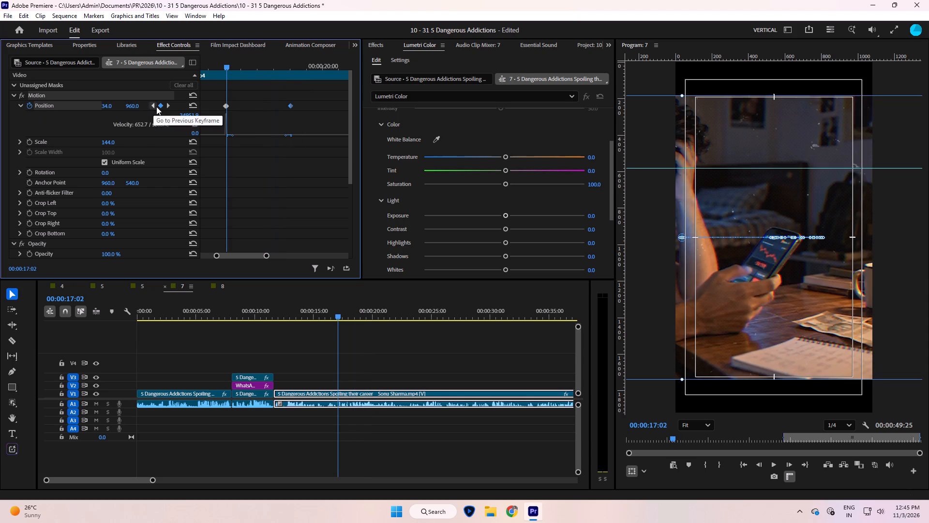
{"action": "left_click", "coordinate": [167, 107]}
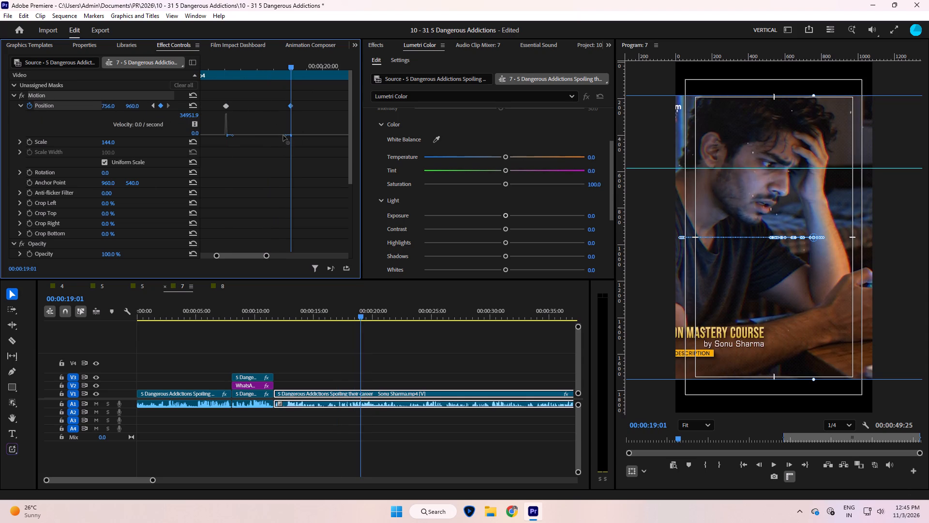
{"action": "left_click_drag", "start_coordinate": [285, 138], "coordinate": [277, 145]}
{"action": "left_click", "coordinate": [292, 101]}
{"action": "left_click_drag", "start_coordinate": [285, 136], "coordinate": [264, 155]}
{"action": "left_click_drag", "start_coordinate": [232, 135], "coordinate": [248, 140]}
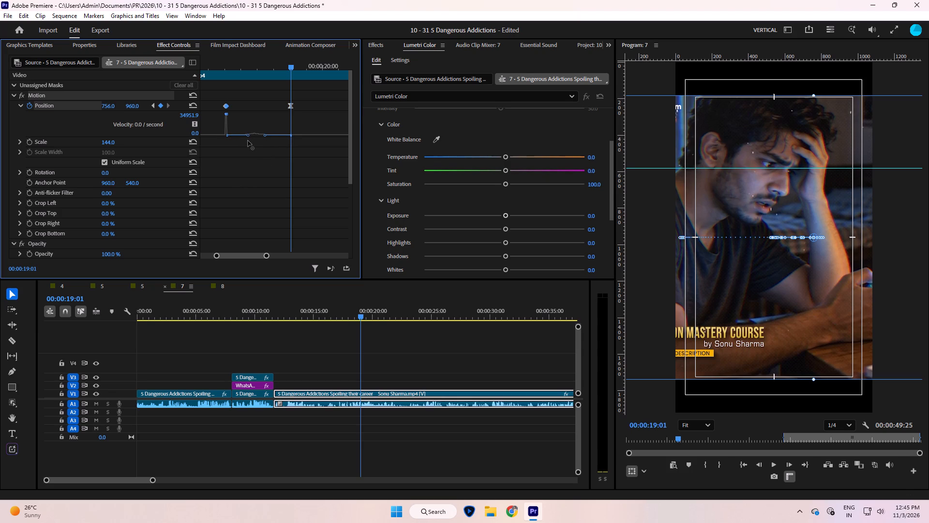
{"action": "left_click_drag", "start_coordinate": [248, 140], "coordinate": [248, 140]}
{"action": "left_click", "coordinate": [274, 173]}
{"action": "key", "text": "minus"}
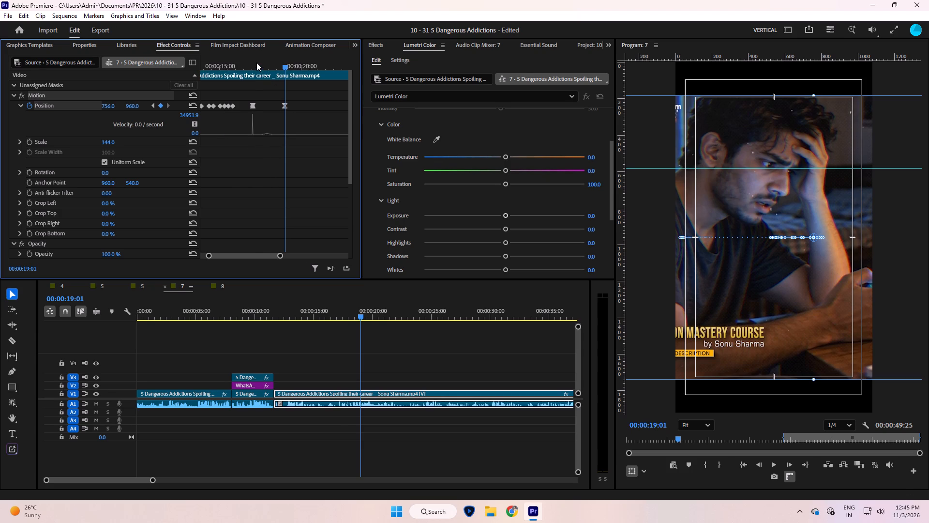
Replay the transition into the stressed-man shot and check the eased pan from his phone to his face.
{"action": "left_click", "coordinate": [256, 62]}
{"action": "key", "text": "space"}
{"action": "key", "text": "space"}
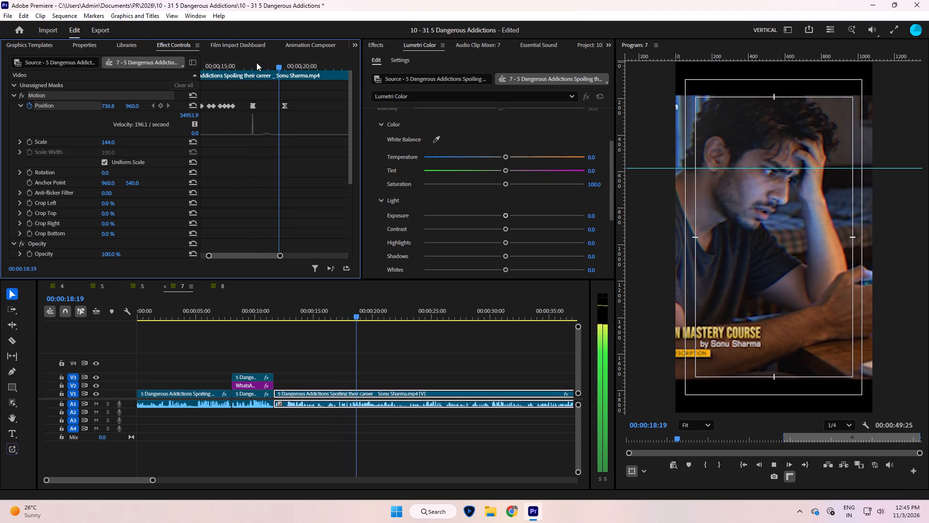
{"action": "key", "text": "space"}
{"action": "key", "text": "space"}
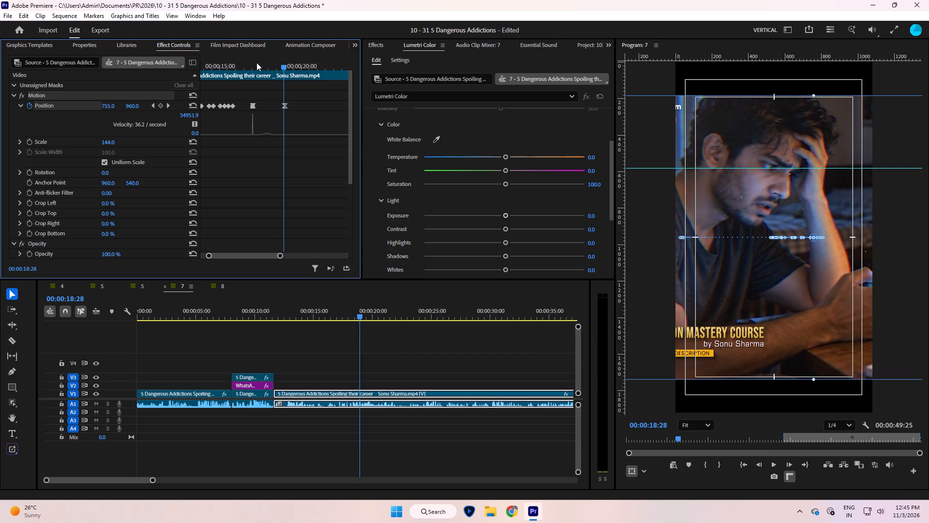
{"action": "left_click", "coordinate": [252, 64]}
{"action": "key", "text": "space"}
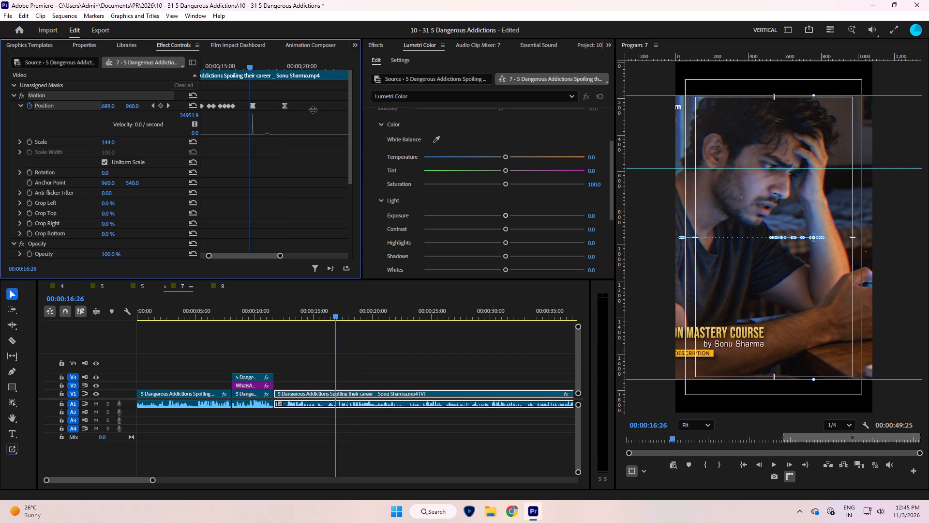
{"action": "left_click", "coordinate": [312, 108]}
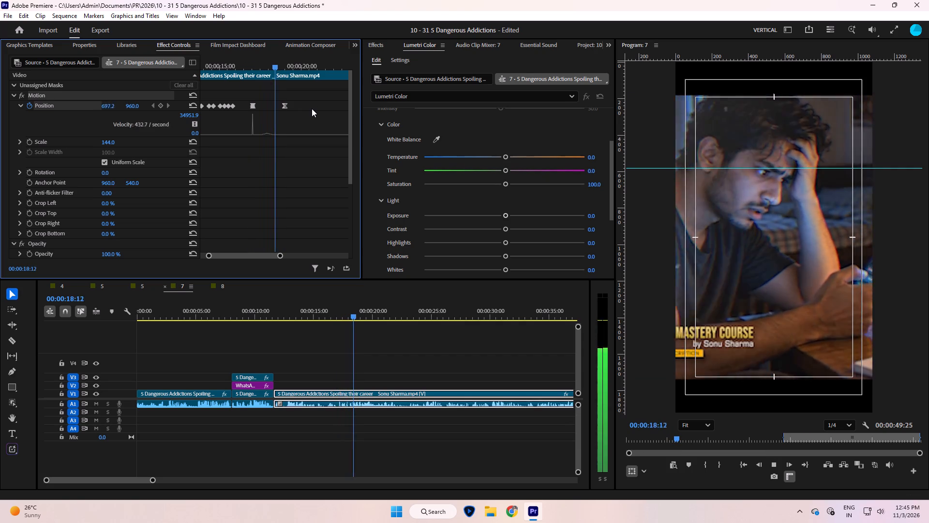
{"action": "left_click", "coordinate": [312, 108]}
Select the long Dangerous Addictions clip on V1 and play on to the speaker's shot following the phone close-up, at 00:00:23:09.
{"action": "type", "text": "---"}
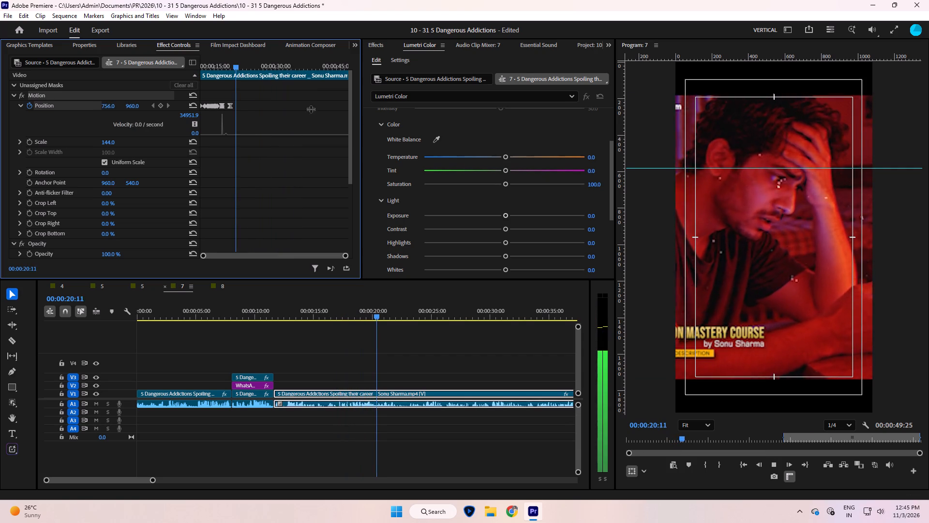
{"action": "key", "text": "minus"}
{"action": "key", "text": "minus"}
{"action": "left_click", "coordinate": [434, 351]}
{"action": "key", "text": "minus"}
{"action": "key", "text": "minus"}
{"action": "key", "text": "equal"}
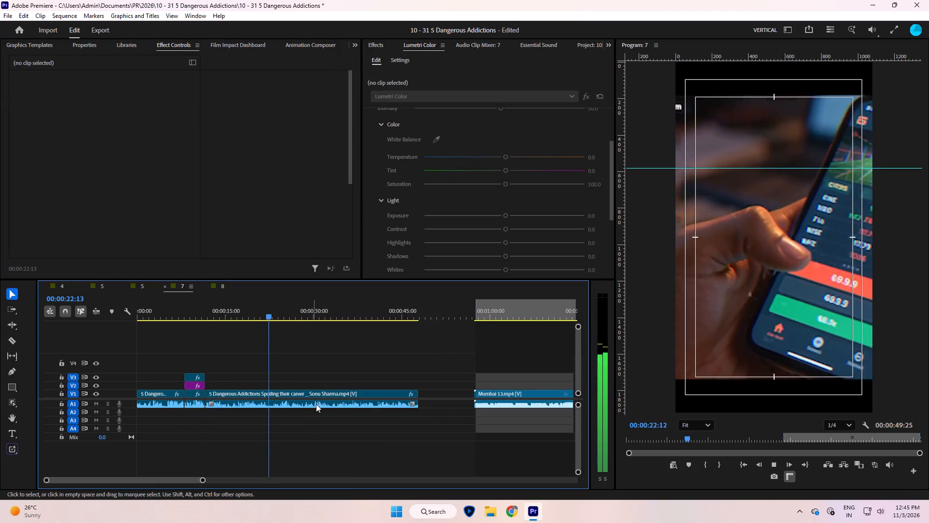
{"action": "left_click", "coordinate": [324, 395]}
{"action": "key", "text": "space"}
{"action": "key", "text": "space"}
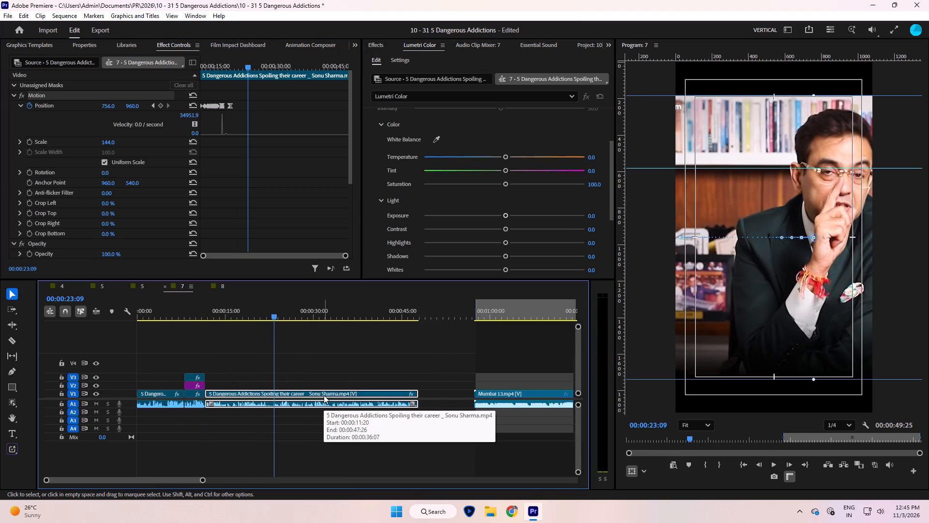
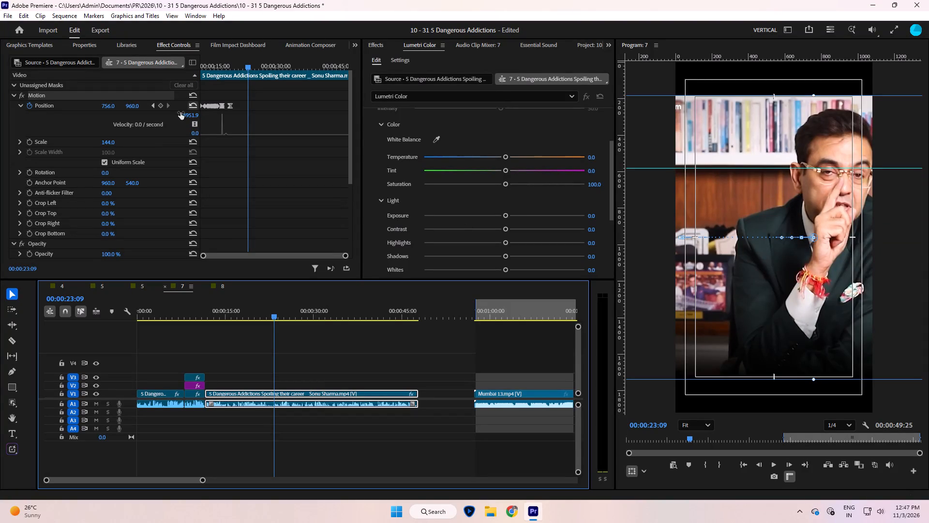
Replay the stressed-man shot from before 00:00:18:21 through to the phone close-up to check the eased pan.
{"action": "left_click", "coordinate": [225, 62]}
{"action": "key", "text": "space"}
{"action": "left_click", "coordinate": [285, 93]}
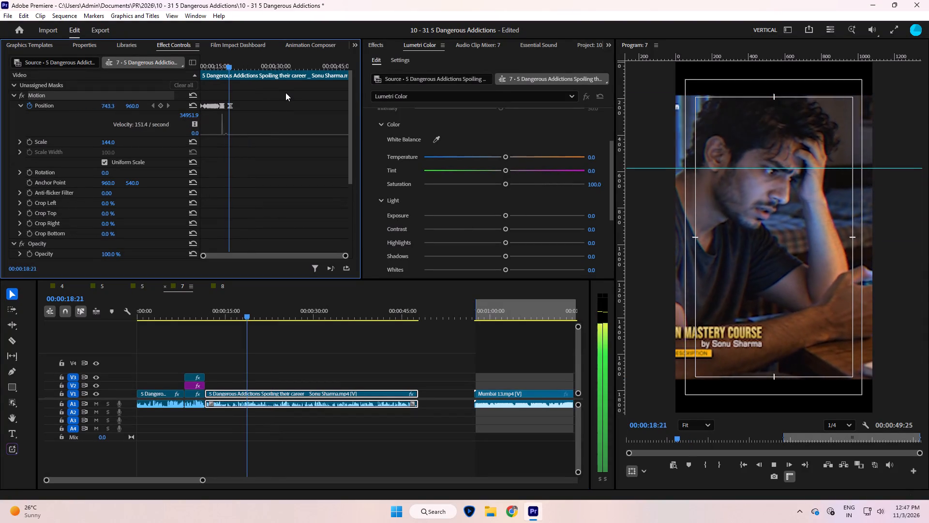
{"action": "key", "text": "space"}
{"action": "left_click", "coordinate": [221, 59]}
{"action": "key", "text": "space"}
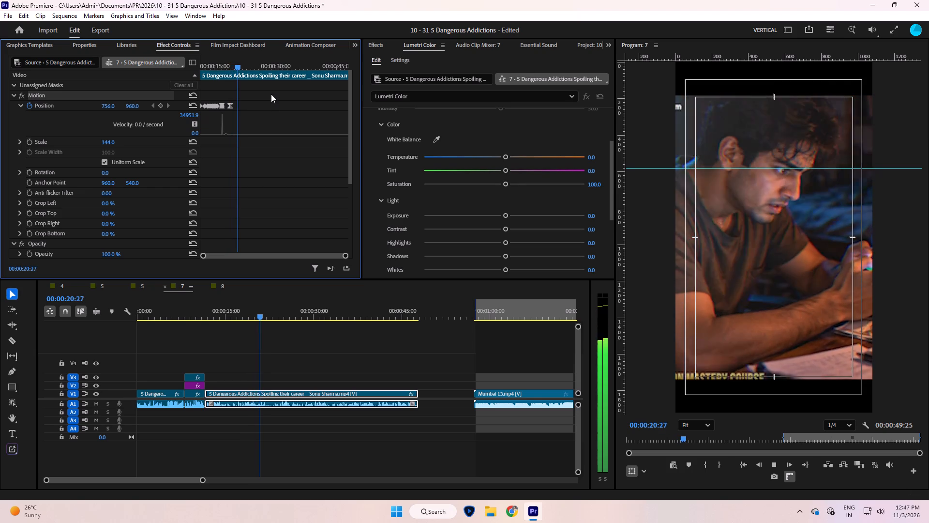
{"action": "key", "text": "space"}
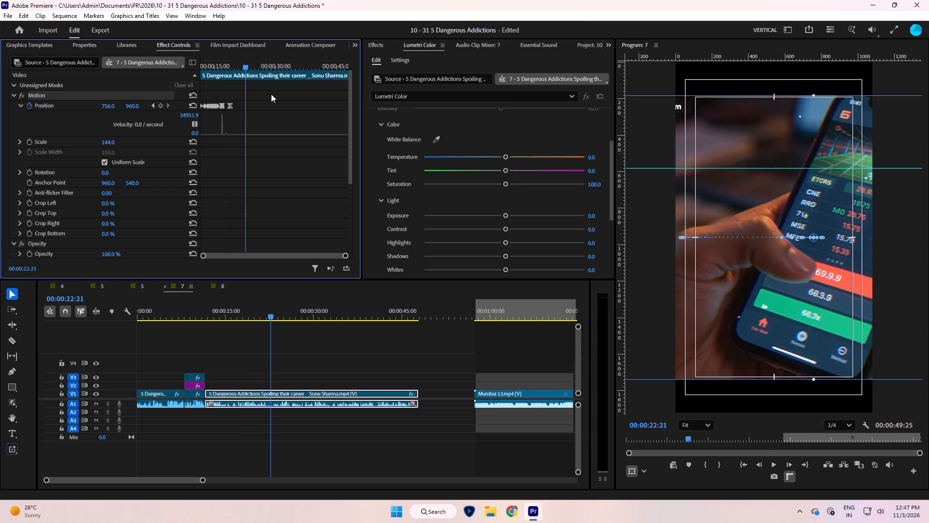
Save the project.
{"action": "key", "text": "ctrl+s"}
Add a Position keyframe holding 756, 960 at 00:00:23:04, the phone close-up's last frame before the speaker's shot.
{"action": "left_click", "coordinate": [271, 94]}
{"action": "key", "text": "space"}
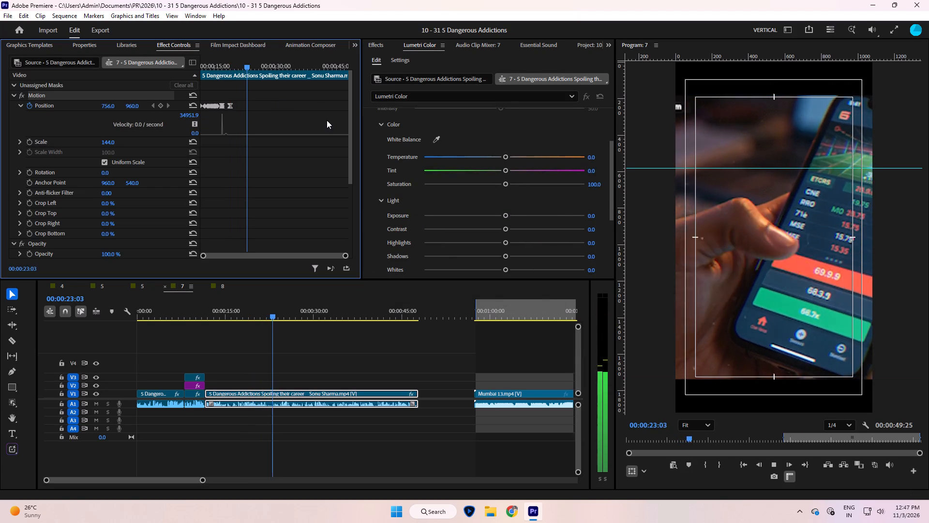
{"action": "left_click", "coordinate": [313, 104]}
{"action": "key", "text": "space"}
{"action": "left_click", "coordinate": [313, 104]}
{"action": "left_click", "coordinate": [275, 104]}
{"action": "key", "text": "equal"}
{"action": "key", "text": "equal"}
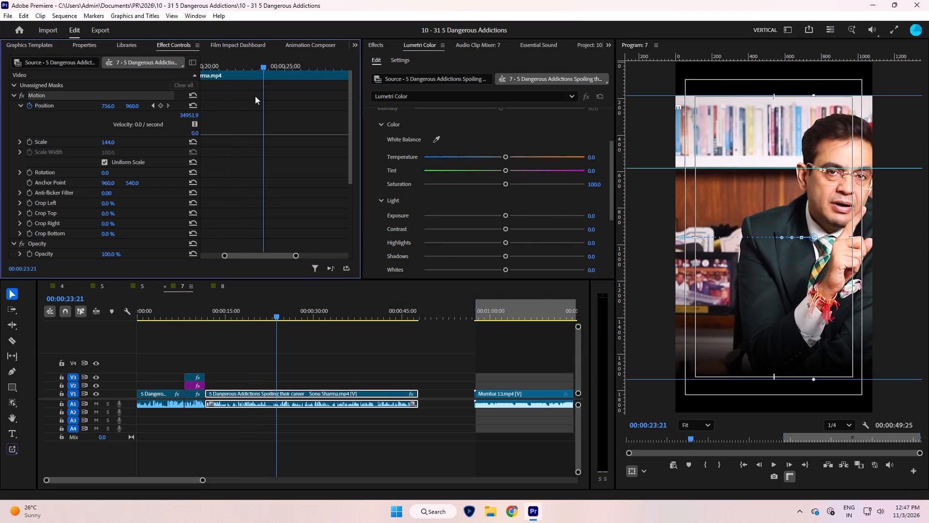
{"action": "key", "text": "equal"}
{"action": "key", "text": "minus"}
{"action": "left_click_drag", "start_coordinate": [272, 63], "coordinate": [260, 72]}
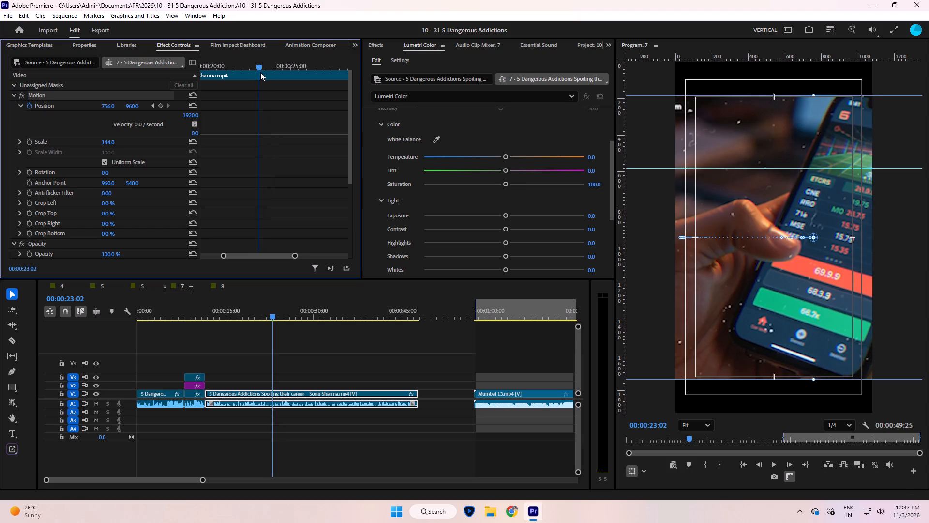
{"action": "left_click_drag", "start_coordinate": [260, 72], "coordinate": [263, 75]}
{"action": "key", "text": "Left"}
{"action": "key", "text": "Left"}
{"action": "key", "text": "Left"}
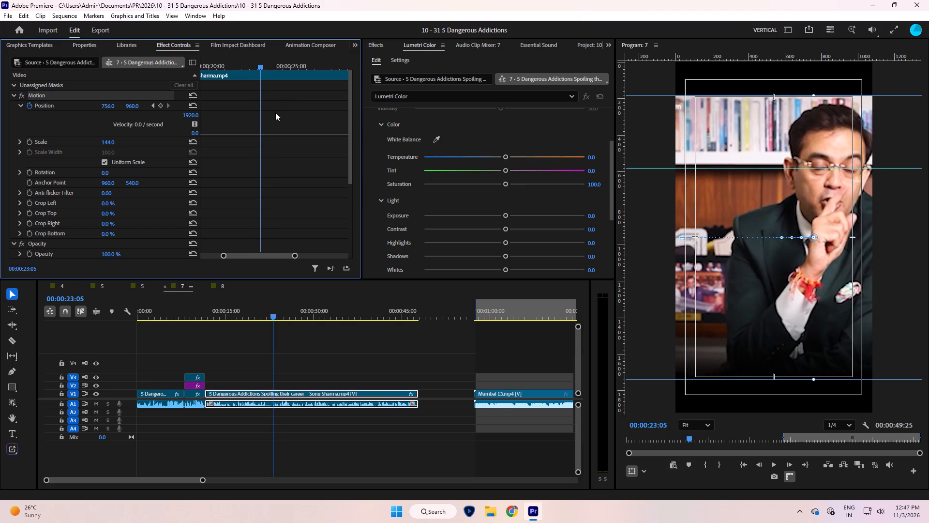
{"action": "key", "text": "Left"}
{"action": "key", "text": "Right"}
{"action": "key", "text": "Left"}
{"action": "left_click", "coordinate": [161, 107]}
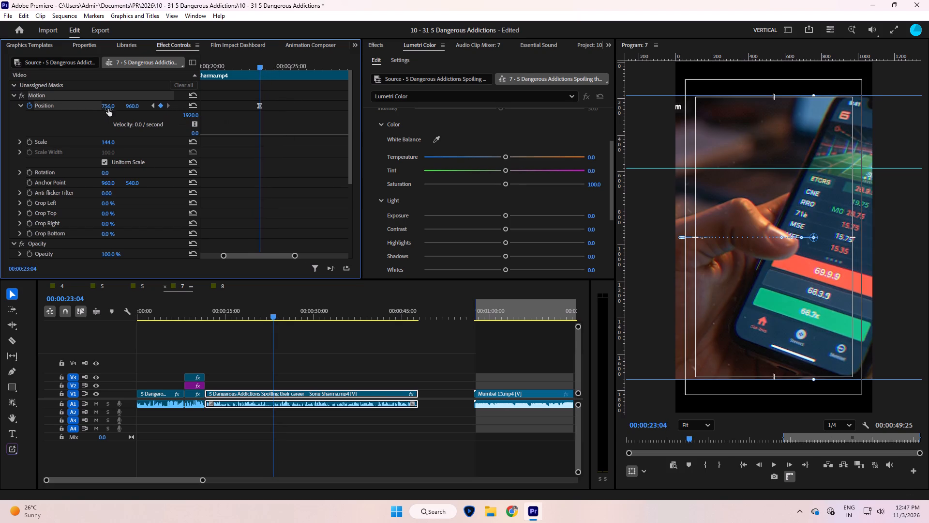
Set a Position keyframe of about 482, 960 at 00:00:23:05 to centre the speaker in the vertical frame.
{"action": "key", "text": "Right"}
{"action": "left_click_drag", "start_coordinate": [110, 106], "coordinate": [18, 213]}
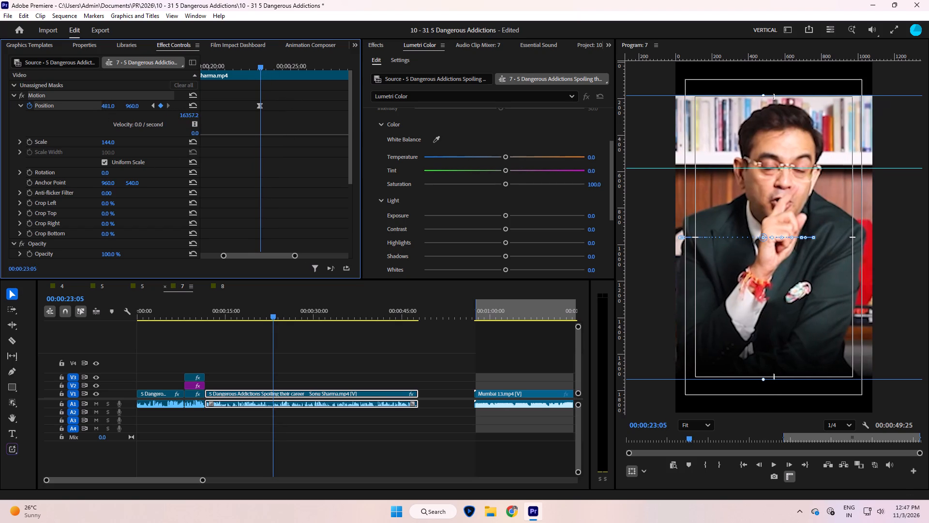
{"action": "left_click_drag", "start_coordinate": [18, 213], "coordinate": [20, 217]}
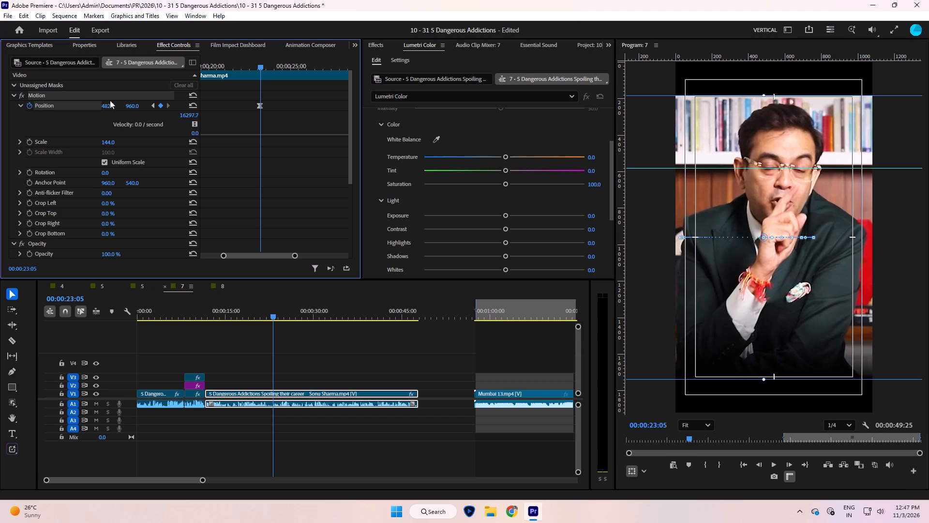
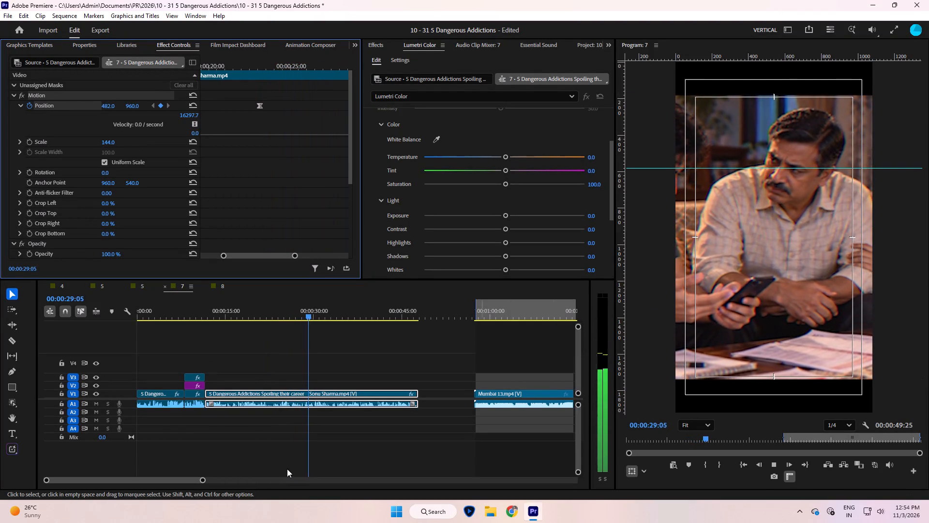
Add a Position keyframe holding 482, 960 at 00:00:30:05, the speaker's first frame after the phone-group shot.
{"action": "left_click_drag", "start_coordinate": [315, 313], "coordinate": [315, 313]}
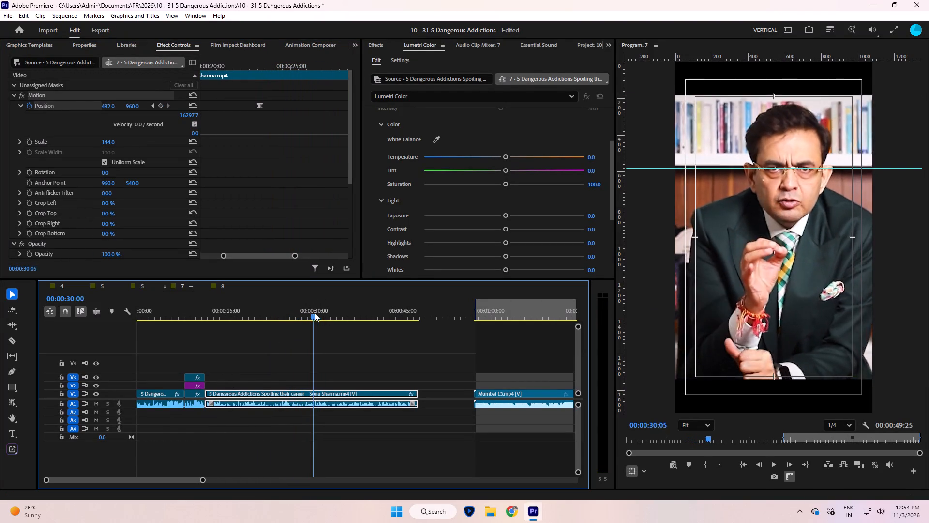
{"action": "left_click_drag", "start_coordinate": [315, 313], "coordinate": [227, 362]}
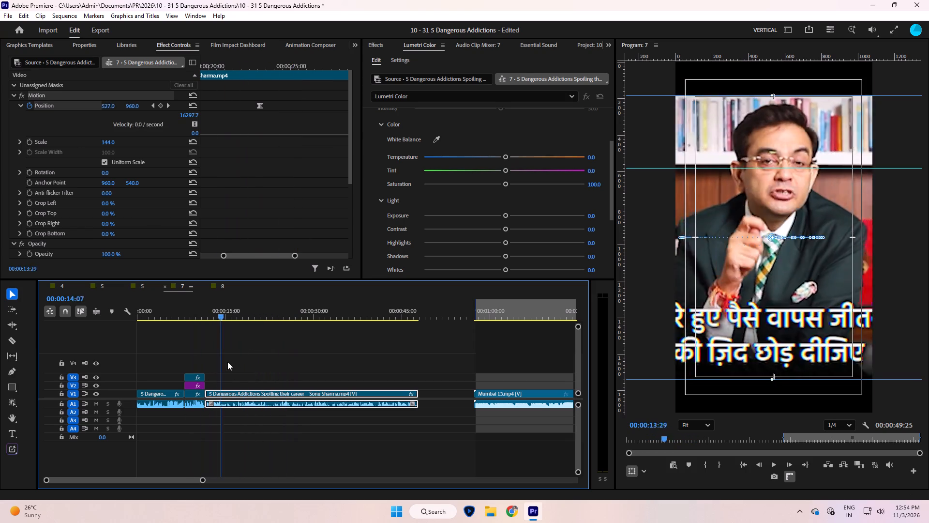
{"action": "left_click_drag", "start_coordinate": [227, 362], "coordinate": [278, 370]}
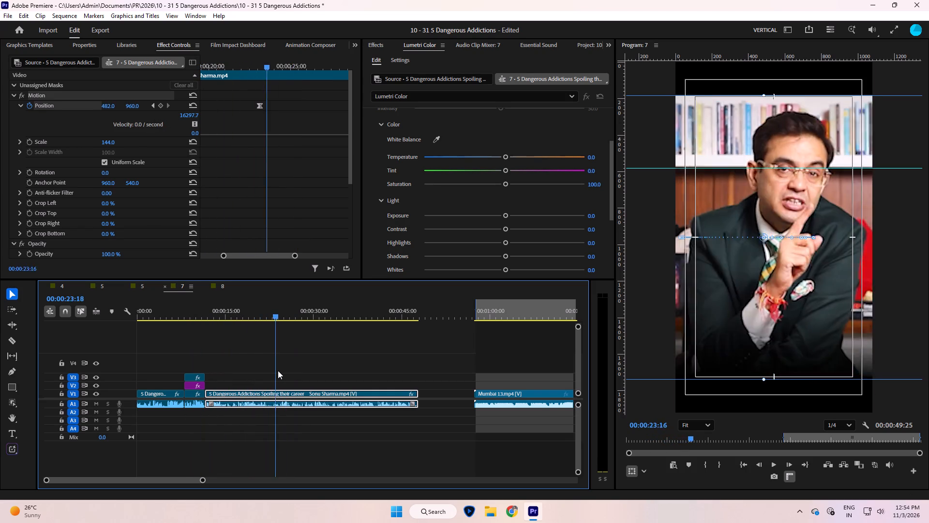
{"action": "left_click_drag", "start_coordinate": [278, 370], "coordinate": [308, 370]}
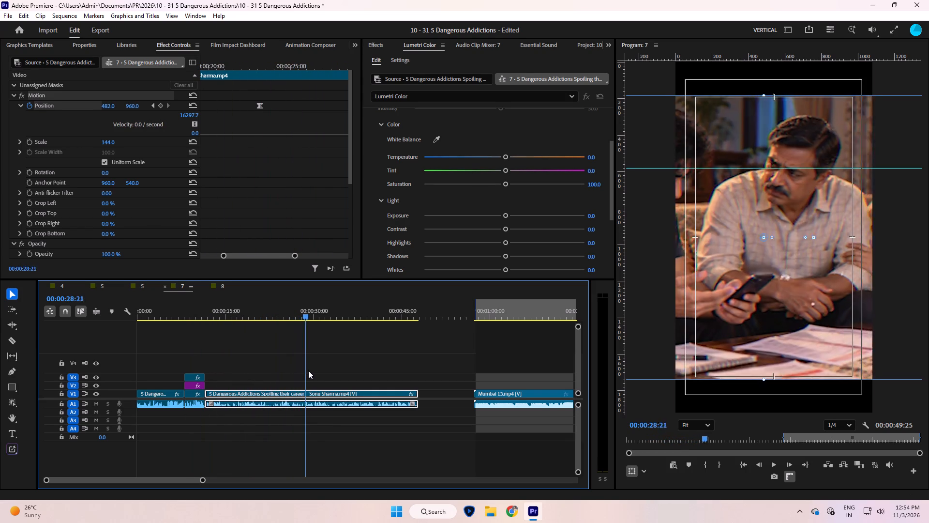
{"action": "left_click_drag", "start_coordinate": [308, 370], "coordinate": [334, 376]}
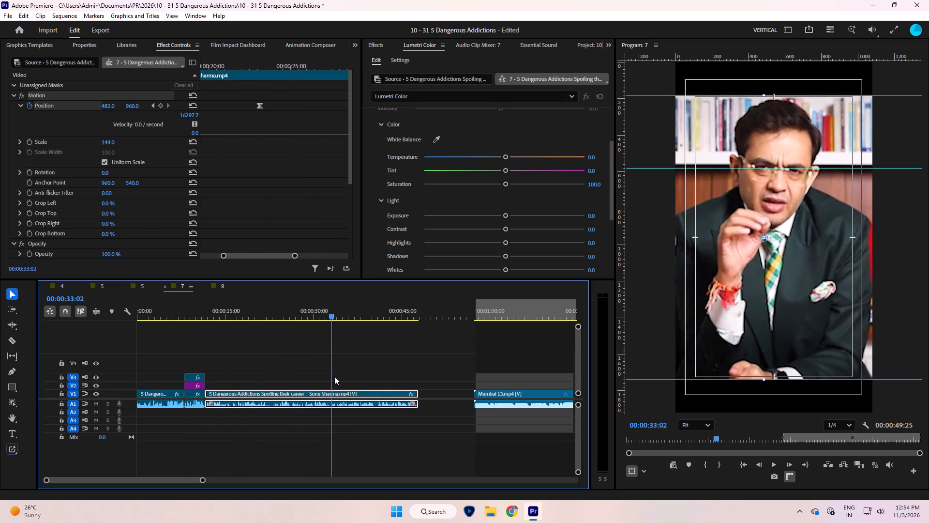
{"action": "left_click_drag", "start_coordinate": [334, 376], "coordinate": [312, 390]}
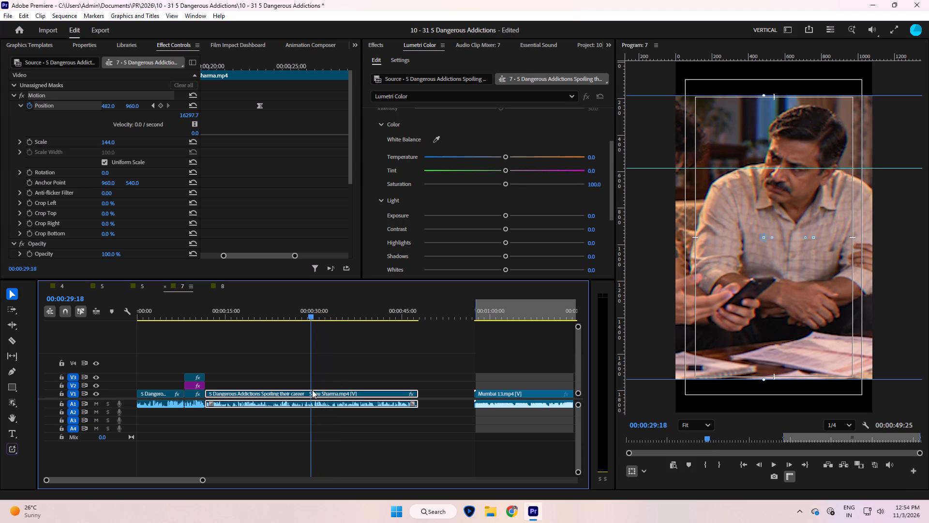
{"action": "left_click_drag", "start_coordinate": [312, 390], "coordinate": [312, 390]}
{"action": "key", "text": "space"}
{"action": "key", "text": "space"}
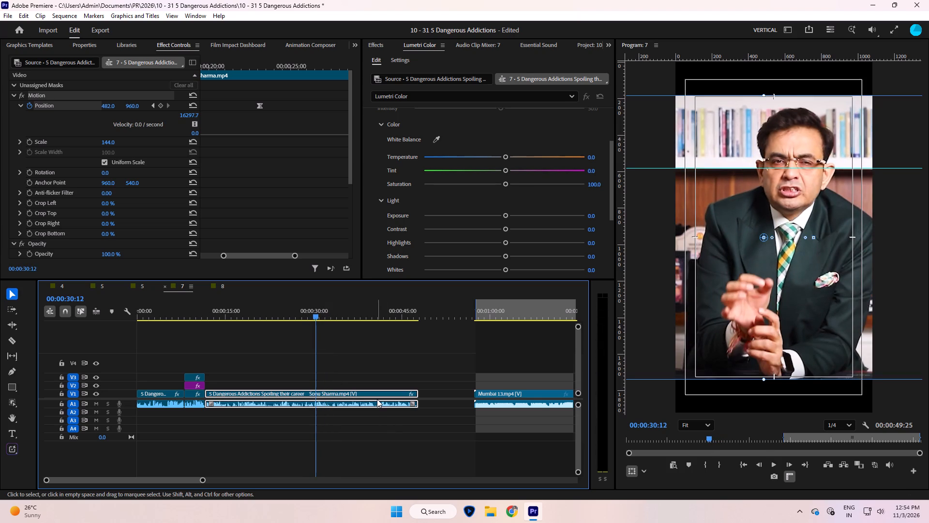
{"action": "key", "text": "Left"}
{"action": "key", "text": "Left"}
{"action": "key", "text": "Left"}
{"action": "key", "text": "Left"}
{"action": "key", "text": "Left"}
{"action": "key", "text": "Left"}
{"action": "key", "text": "Left"}
{"action": "key", "text": "Left"}
{"action": "key", "text": "Right"}
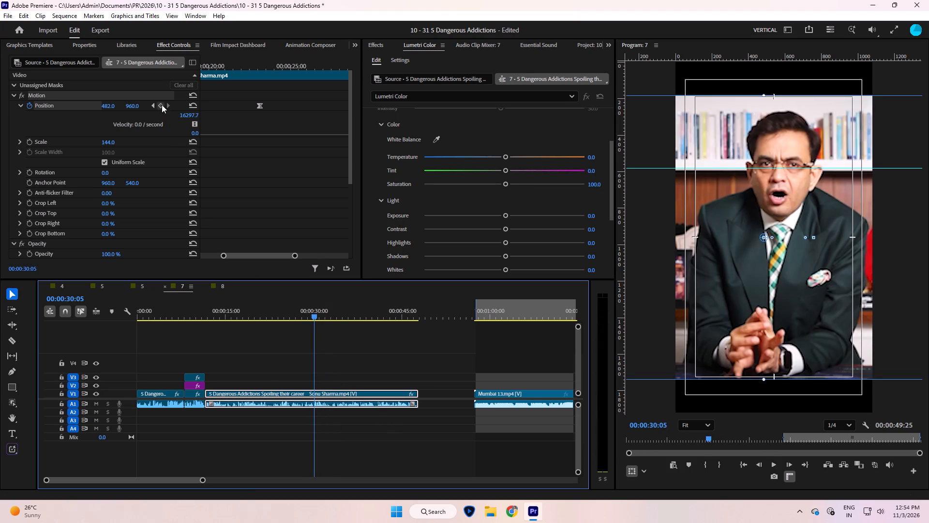
{"action": "left_click", "coordinate": [162, 105]}
Keyframe Position frame by frame just after 00:00:30:05, shifting to about 400, 960 to keep the speaker centred.
{"action": "key", "text": "space"}
{"action": "key", "text": "space"}
{"action": "left_click_drag", "start_coordinate": [108, 108], "coordinate": [72, 124]}
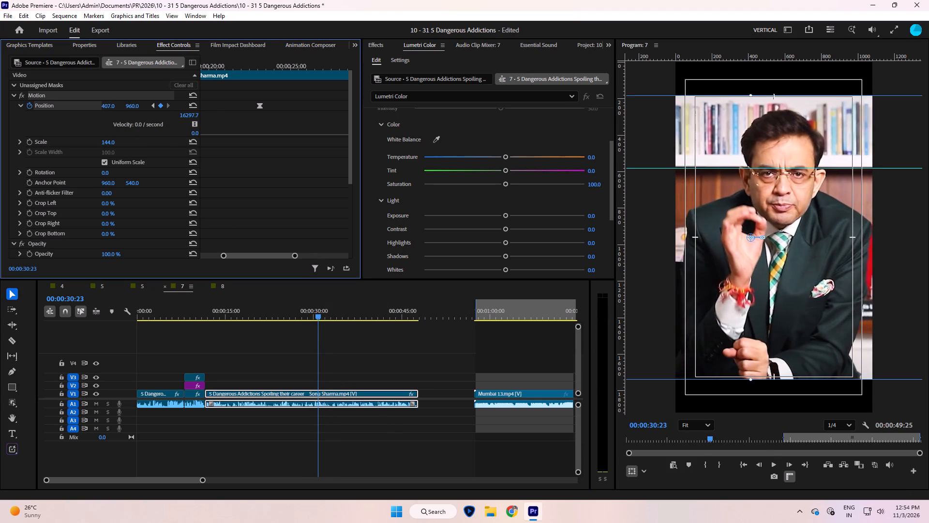
{"action": "left_click_drag", "start_coordinate": [72, 124], "coordinate": [63, 127]}
{"action": "key", "text": "space"}
{"action": "key", "text": "space"}
{"action": "left_click_drag", "start_coordinate": [112, 104], "coordinate": [122, 105]}
Add Position keyframes from about 00:00:31:08 that follow the speaker's lean, reaching about 545, 960 by 00:00:32:03.
{"action": "key", "text": "space"}
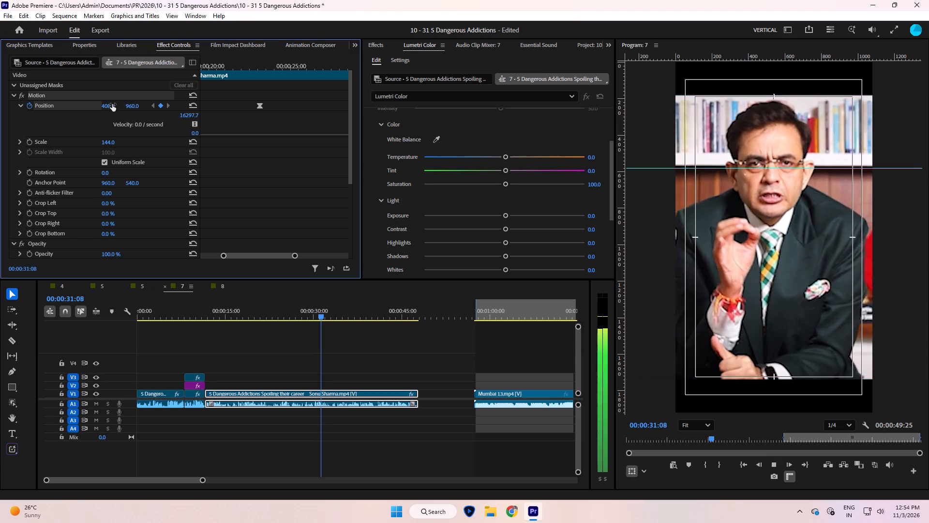
{"action": "left_click_drag", "start_coordinate": [112, 104], "coordinate": [145, 104]}
{"action": "key", "text": "space"}
{"action": "key", "text": "space"}
{"action": "key", "text": "space"}
{"action": "left_click_drag", "start_coordinate": [112, 104], "coordinate": [144, 109]}
{"action": "key", "text": "space"}
{"action": "left_click_drag", "start_coordinate": [112, 104], "coordinate": [119, 105]}
Continue the Position keyframes after 00:00:32:03 as the speaker sways back, ending at 444, 960 near 00:00:33:00.
{"action": "key", "text": "space"}
{"action": "key", "text": "space"}
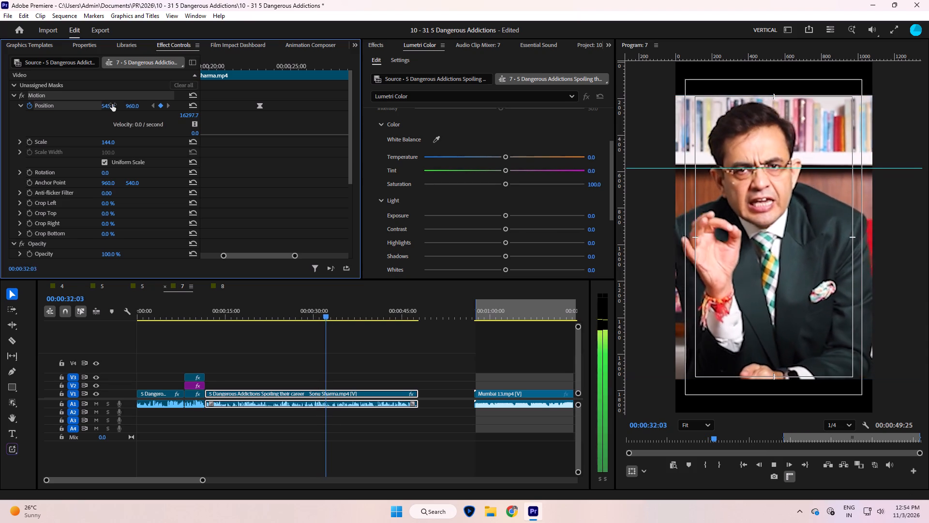
{"action": "key", "text": "space"}
{"action": "left_click_drag", "start_coordinate": [112, 104], "coordinate": [148, 113]}
{"action": "key", "text": "space"}
{"action": "key", "text": "space"}
{"action": "left_click_drag", "start_coordinate": [112, 104], "coordinate": [106, 113]}
{"action": "key", "text": "space"}
{"action": "left_click_drag", "start_coordinate": [112, 104], "coordinate": [86, 116]}
{"action": "key", "text": "space"}
{"action": "key", "text": "space"}
{"action": "left_click_drag", "start_coordinate": [112, 104], "coordinate": [75, 120]}
Add a Position keyframe holding 444, 960 at 00:00:33:10, before the speaker's next movement.
{"action": "key", "text": "space"}
{"action": "key", "text": "space"}
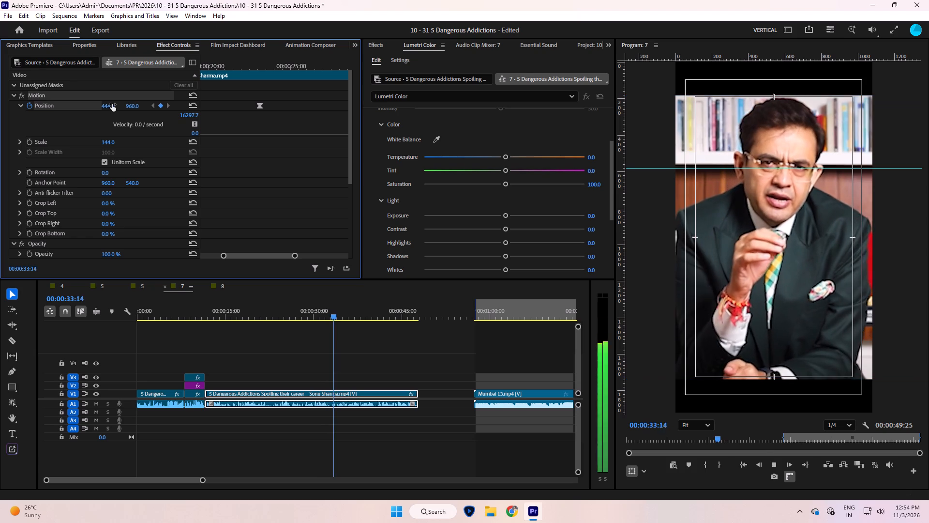
{"action": "key", "text": "space"}
{"action": "key", "text": "space"}
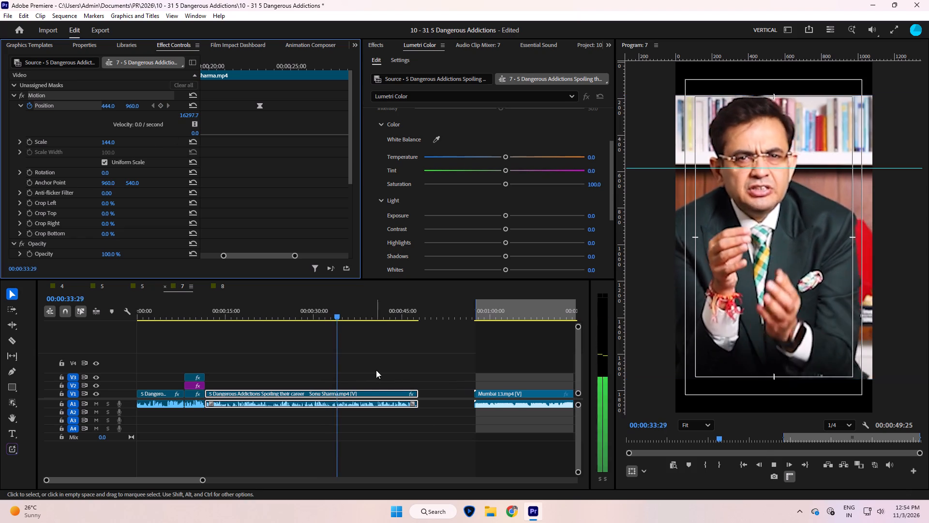
{"action": "key", "text": "space"}
{"action": "left_click", "coordinate": [313, 167]}
{"action": "type", "text": "--"}
{"action": "key", "text": "equal"}
{"action": "key", "text": "equal"}
{"action": "key", "text": "equal"}
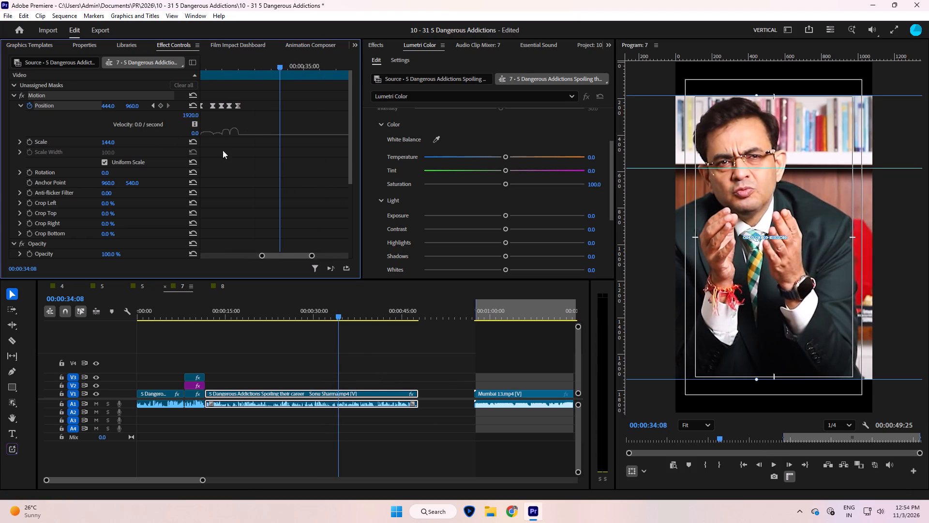
{"action": "key", "text": "minus"}
{"action": "left_click", "coordinate": [154, 105]}
{"action": "key", "text": "space"}
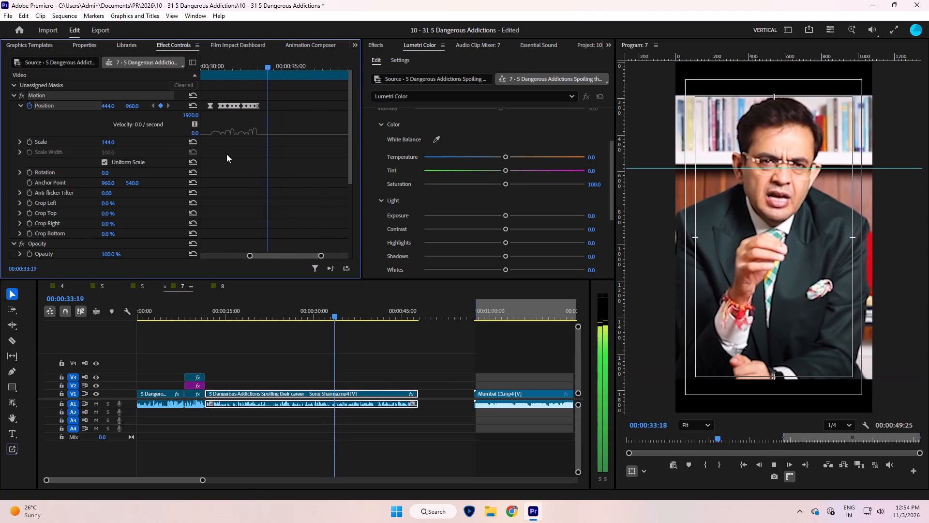
{"action": "key", "text": "space"}
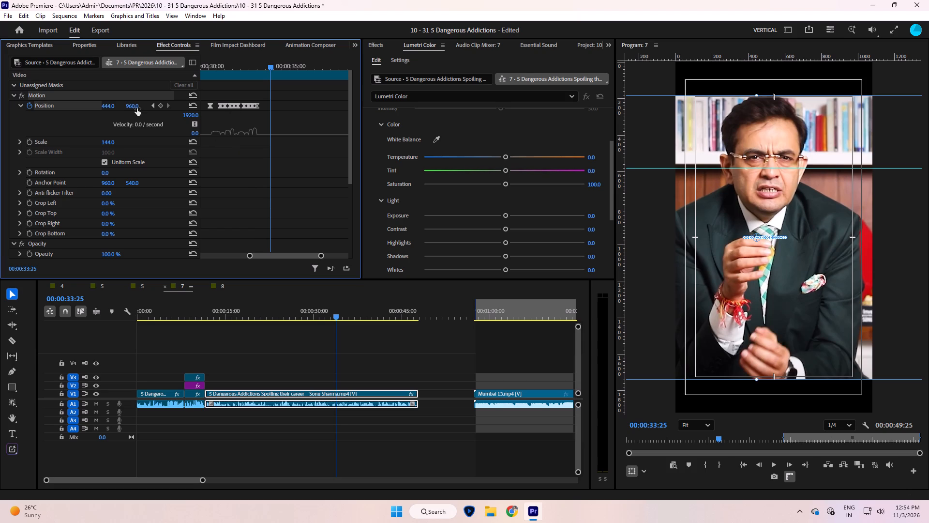
{"action": "left_click", "coordinate": [153, 108]}
{"action": "key", "text": "space"}
{"action": "key", "text": "space"}
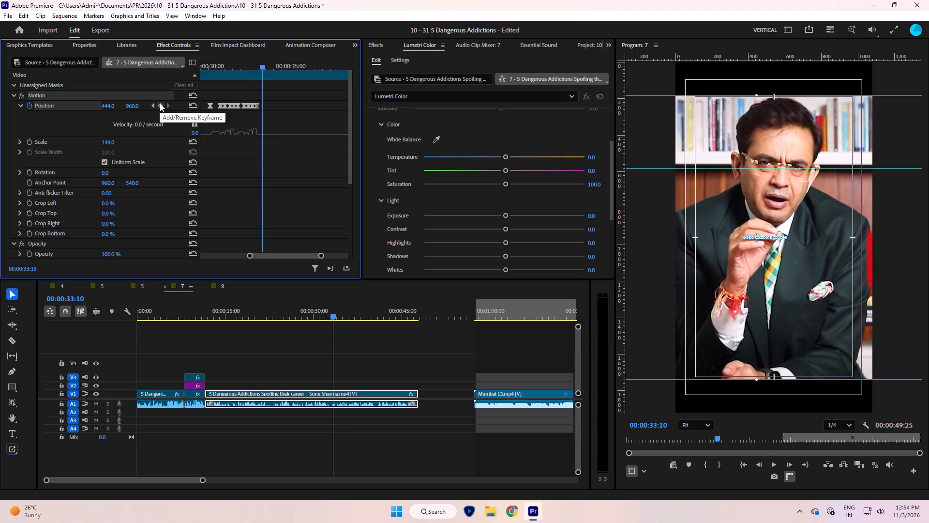
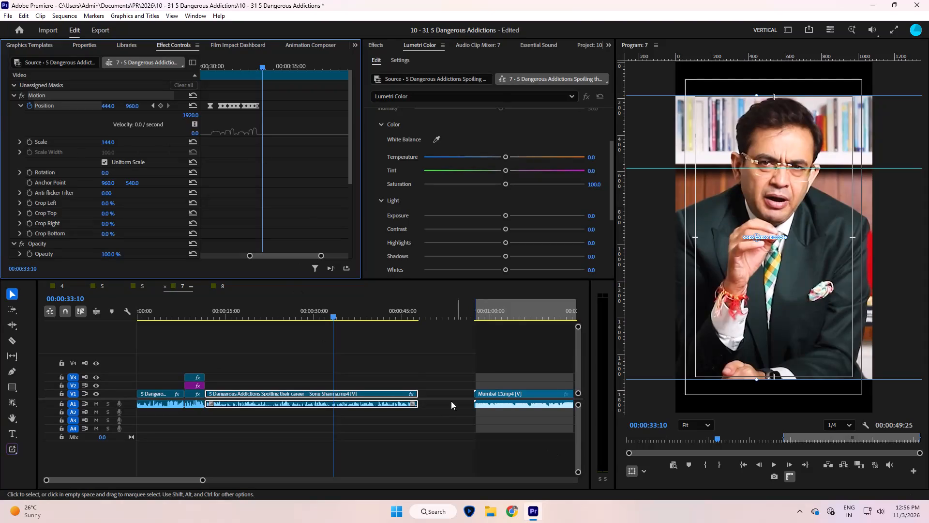
Add Position keyframes from about 00:00:33:18 that follow the speaker's sway, reaching about 493, 960 by 00:00:34:02.
{"action": "left_click", "coordinate": [411, 367]}
{"action": "key", "text": "space"}
{"action": "key", "text": "space"}
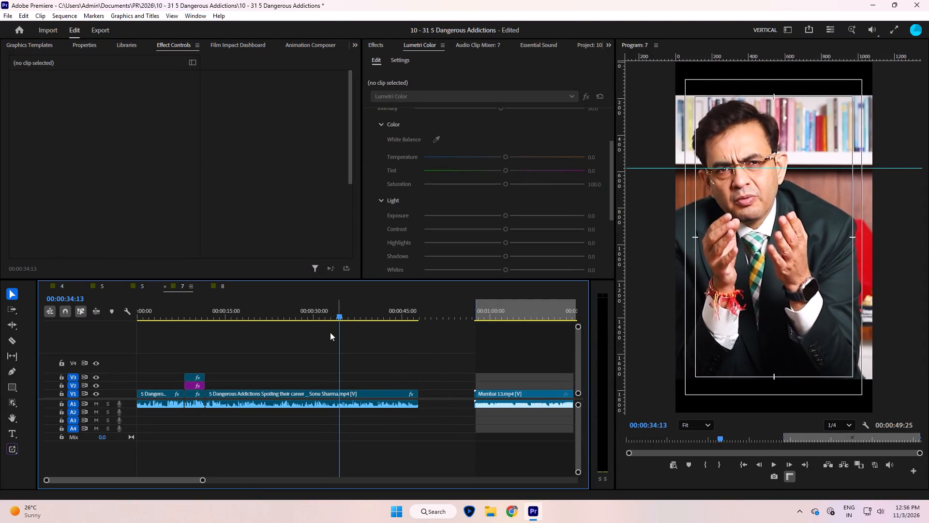
{"action": "left_click", "coordinate": [363, 391]}
{"action": "left_click", "coordinate": [154, 109]}
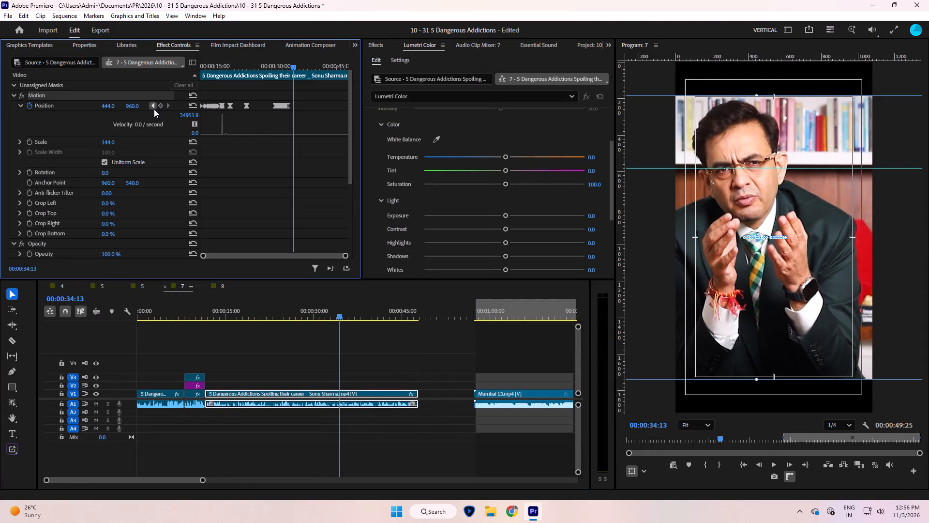
{"action": "key", "text": "space"}
{"action": "key", "text": "space"}
{"action": "key", "text": "space"}
{"action": "key", "text": "space"}
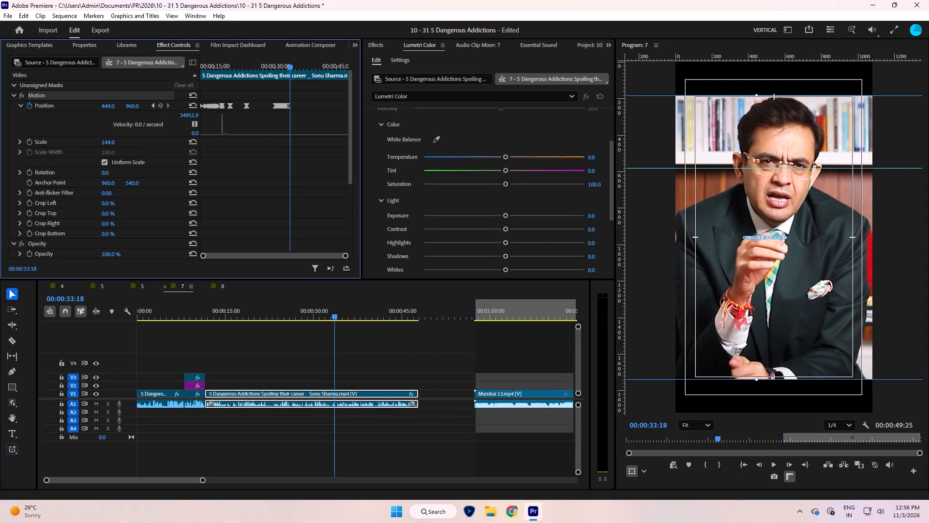
{"action": "left_click", "coordinate": [111, 106]}
{"action": "key", "text": "space"}
{"action": "key", "text": "space"}
{"action": "left_click_drag", "start_coordinate": [112, 104], "coordinate": [138, 108]}
{"action": "key", "text": "space"}
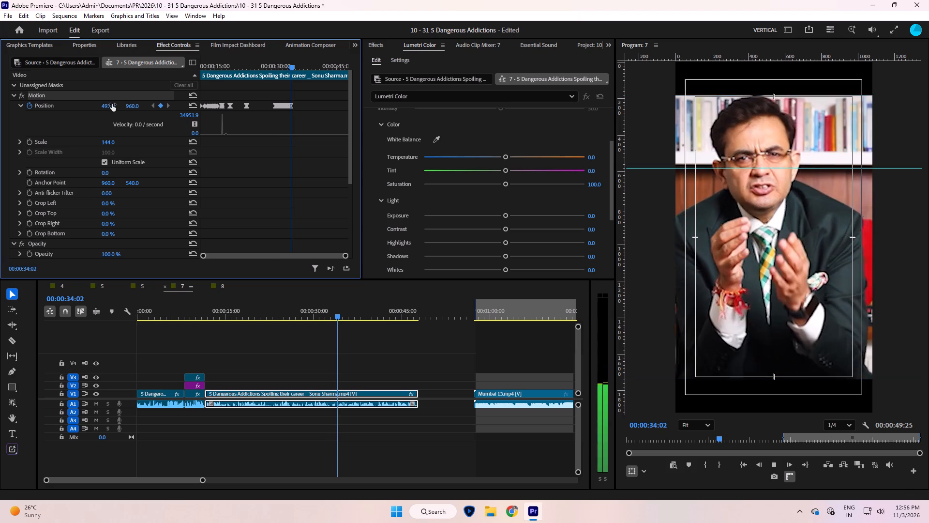
Continue the speaker's Position keyframes through about 00:00:34:17, ending at 550, 960 just before the collage shot.
{"action": "left_click_drag", "start_coordinate": [113, 104], "coordinate": [148, 110]}
{"action": "key", "text": "space"}
{"action": "key", "text": "space"}
{"action": "key", "text": "space"}
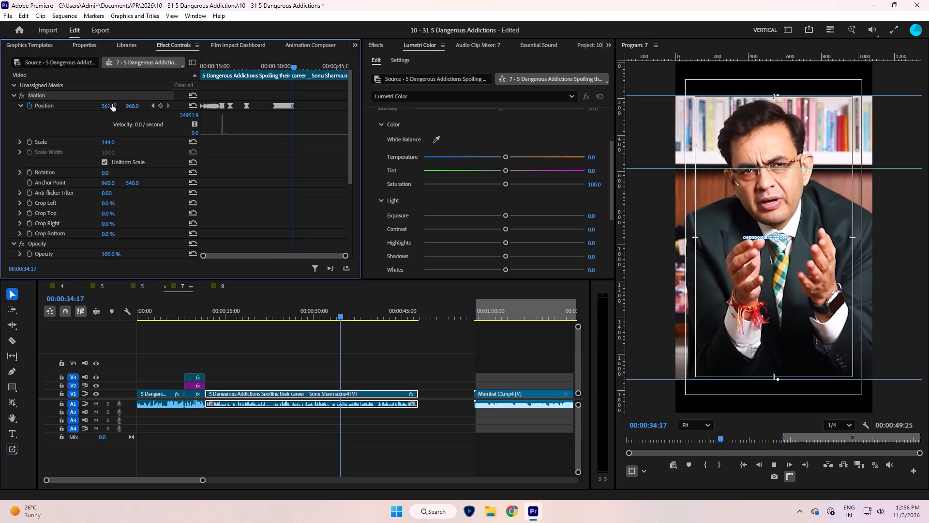
{"action": "key", "text": "space"}
{"action": "key", "text": "space"}
{"action": "left_click_drag", "start_coordinate": [113, 105], "coordinate": [109, 106]}
{"action": "key", "text": "space"}
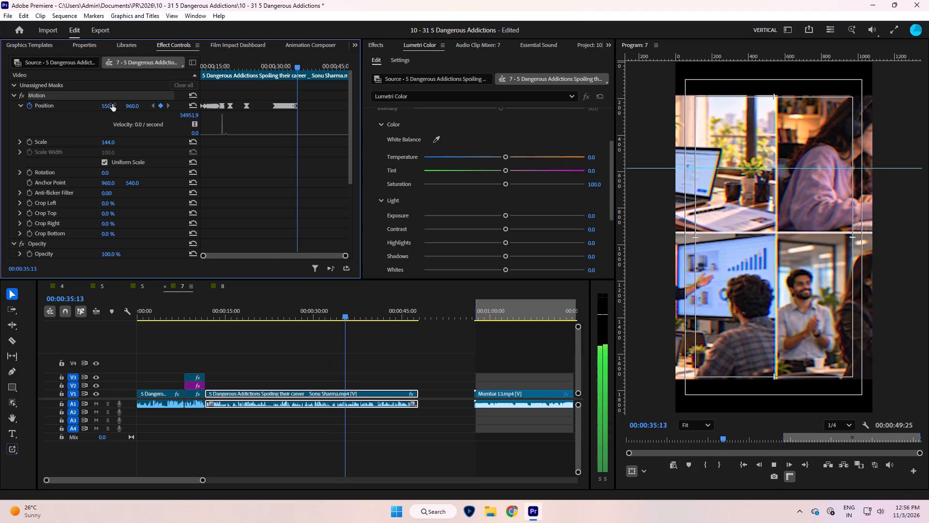
Add a Position keyframe holding 550, 960 at 00:00:34:28, the last speaker frame before the four-image collage.
{"action": "key", "text": "space"}
{"action": "left_click", "coordinate": [157, 104]}
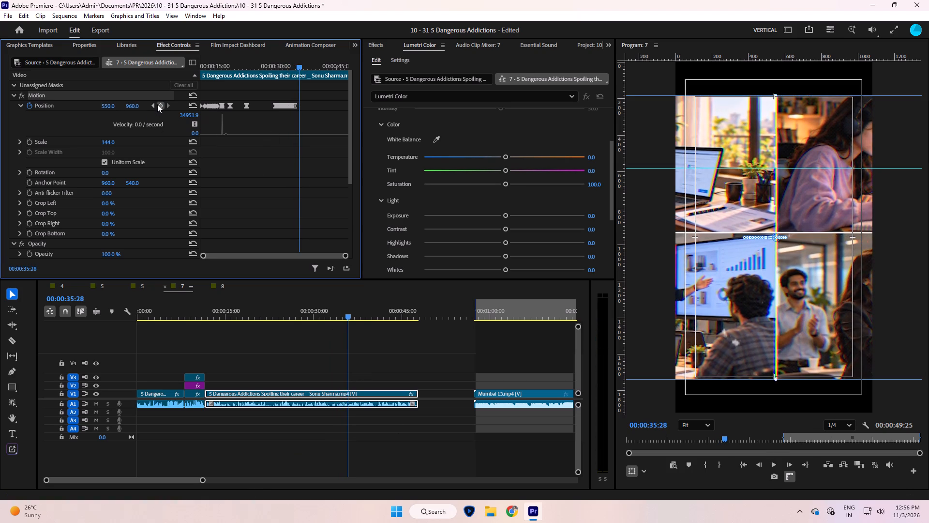
{"action": "key", "text": "ctrl+z"}
{"action": "left_click", "coordinate": [154, 108]}
{"action": "key", "text": "space"}
{"action": "key", "text": "space"}
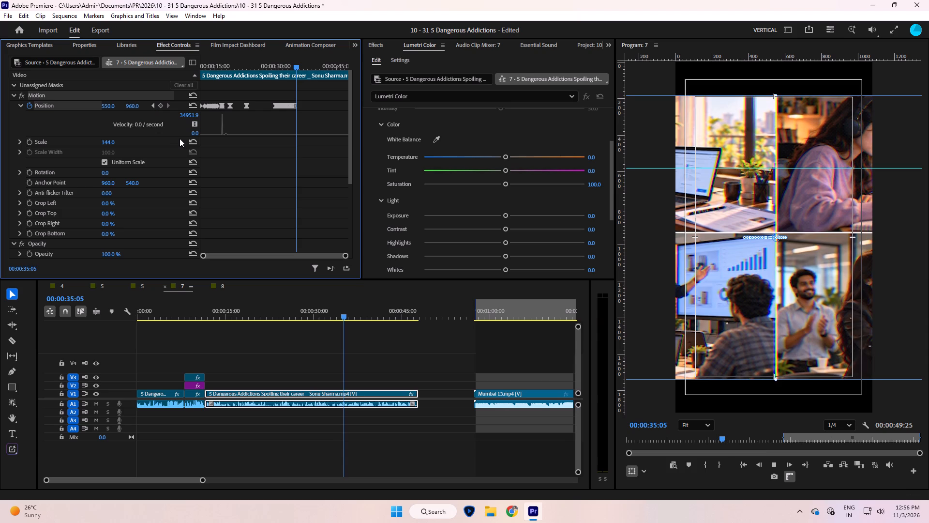
{"action": "key", "text": "Left"}
{"action": "key", "text": "Left"}
{"action": "key", "text": "Left"}
{"action": "key", "text": "Left"}
{"action": "key", "text": "Left"}
{"action": "key", "text": "Left"}
{"action": "key", "text": "Left"}
{"action": "key", "text": "Left"}
{"action": "key", "text": "Left"}
{"action": "key", "text": "Right"}
{"action": "key", "text": "Right"}
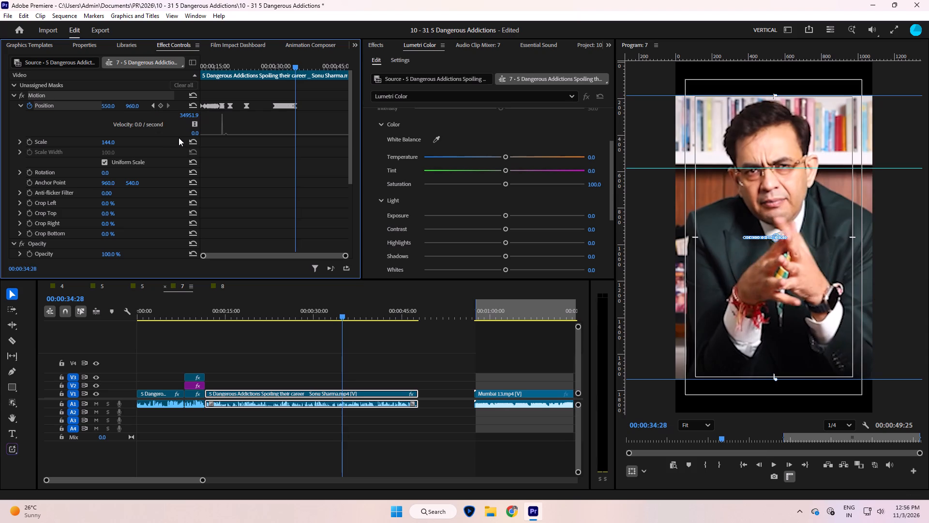
{"action": "key", "text": "Right"}
{"action": "key", "text": "Left"}
{"action": "left_click", "coordinate": [158, 105]}
Keyframe Position at 1344, 960 on frame 00:00:34:29 to frame the collage's left-hand images.
{"action": "key", "text": "Right"}
{"action": "left_click_drag", "start_coordinate": [112, 106], "coordinate": [511, 91]}
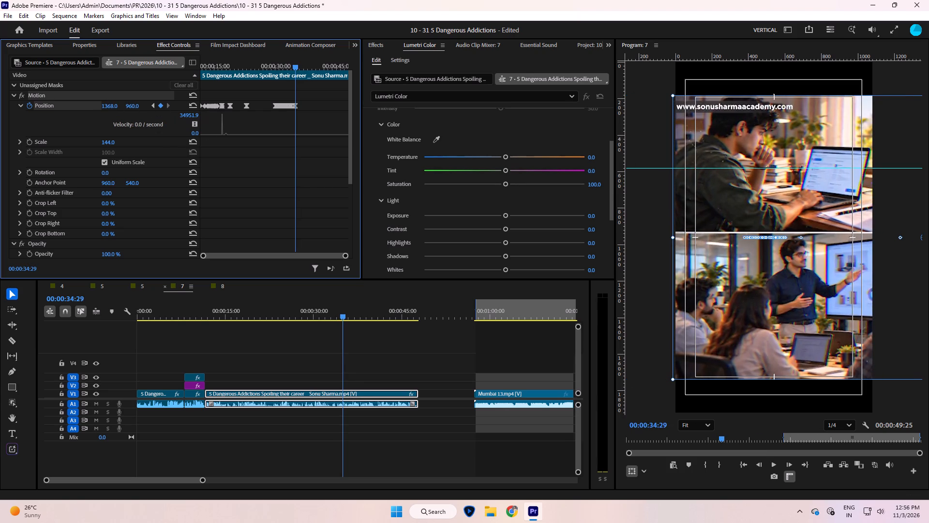
{"action": "left_click_drag", "start_coordinate": [511, 91], "coordinate": [501, 97]}
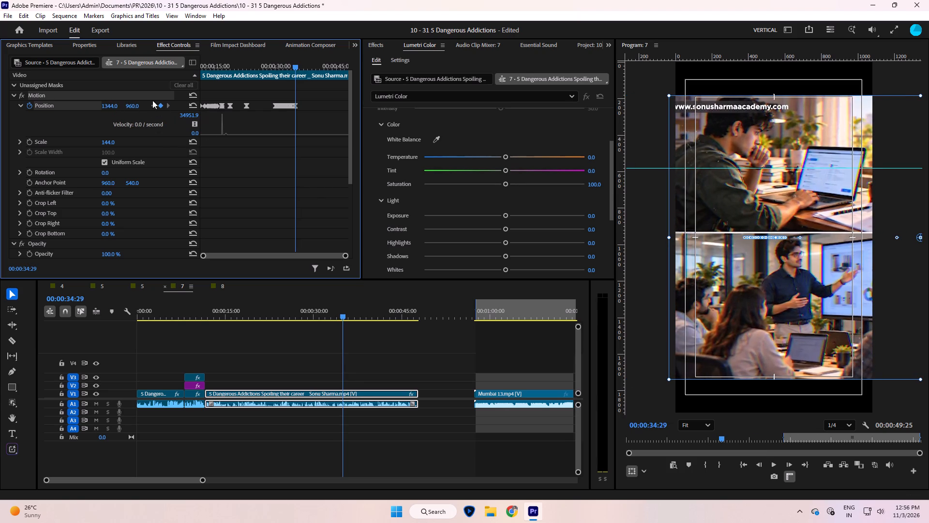
Hold 1344, 960 with a keyframe at 00:00:35:26, and pan to -23, 960 at 00:00:36:28 for the collage's right-hand images.
{"action": "key", "text": "space"}
{"action": "key", "text": "space"}
{"action": "left_click", "coordinate": [159, 108]}
{"action": "key", "text": "space"}
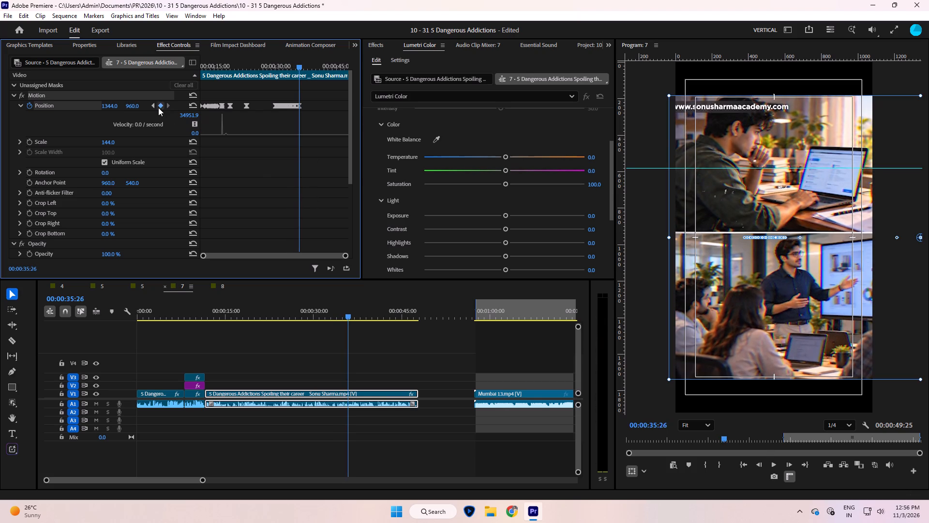
{"action": "key", "text": "space"}
{"action": "left_click_drag", "start_coordinate": [109, 108], "coordinate": [88, 476]}
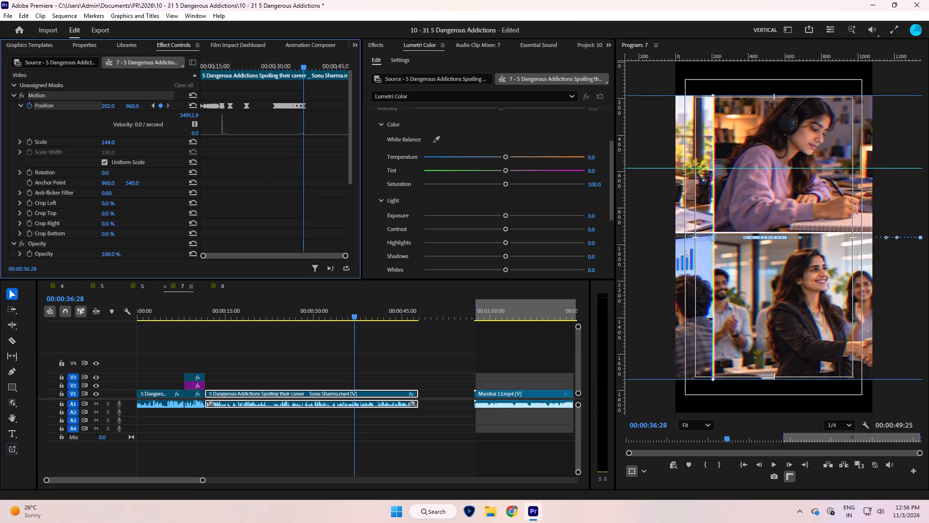
{"action": "left_click_drag", "start_coordinate": [88, 476], "coordinate": [90, 169]}
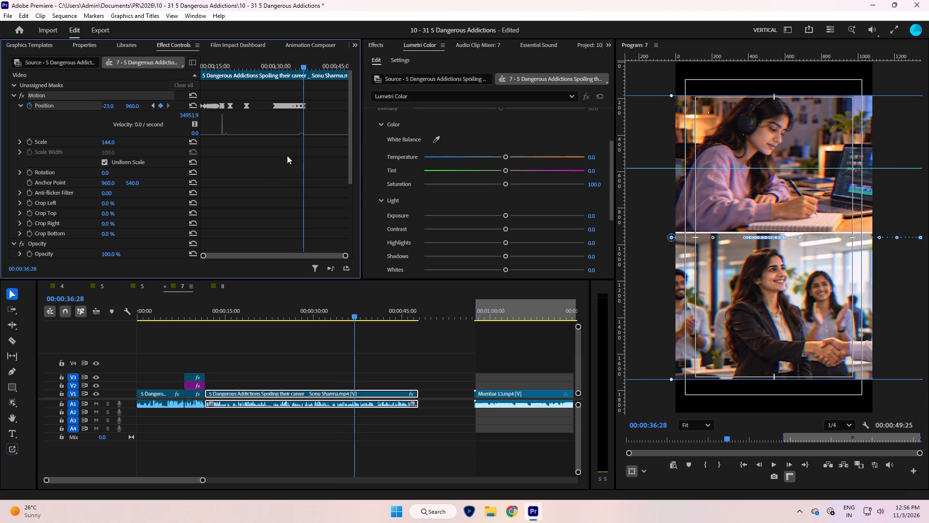
Ease the collage pan between its two Position keyframes by reshaping the velocity curve handles, and play it back.
{"action": "left_click", "coordinate": [294, 161]}
{"action": "key", "text": "equal"}
{"action": "key", "text": "equal"}
{"action": "key", "text": "equal"}
{"action": "left_click", "coordinate": [267, 64]}
{"action": "key", "text": "equal"}
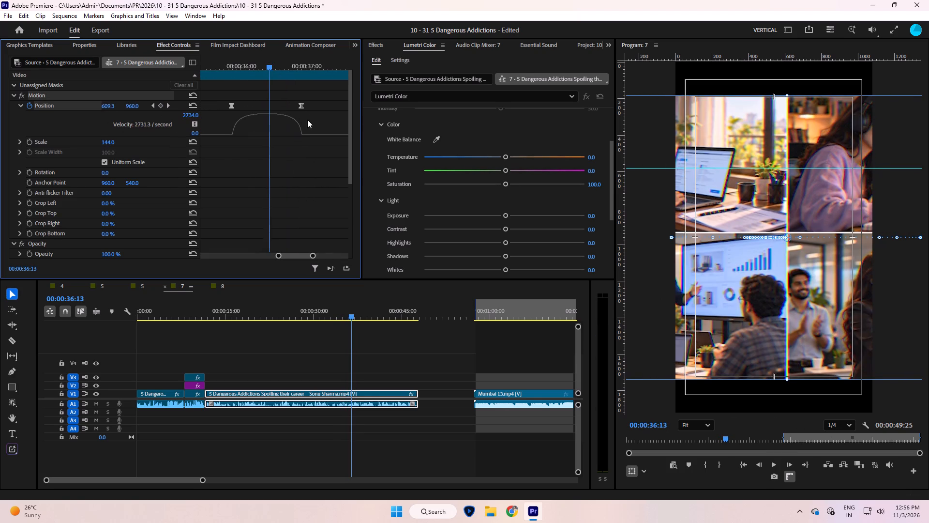
{"action": "left_click", "coordinate": [300, 106]}
{"action": "left_click_drag", "start_coordinate": [297, 135], "coordinate": [276, 151]}
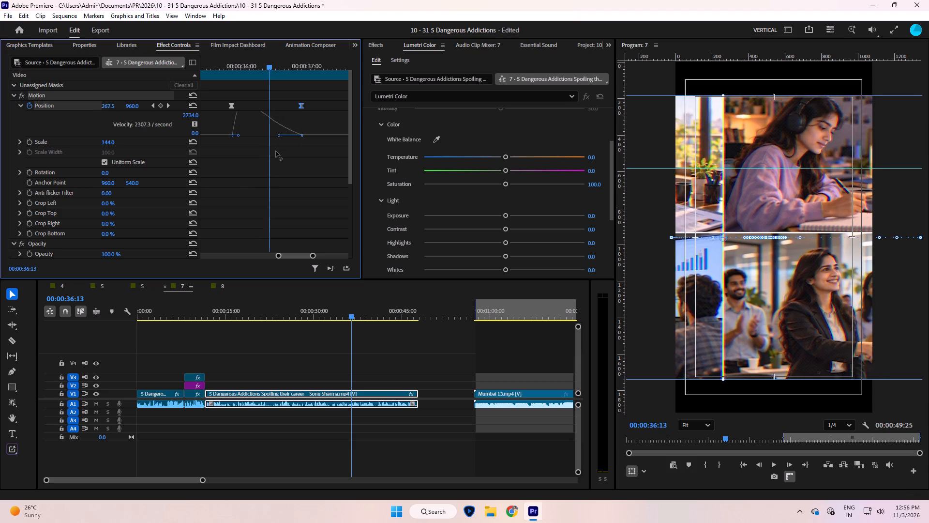
{"action": "left_click_drag", "start_coordinate": [276, 151], "coordinate": [275, 152]}
{"action": "left_click_drag", "start_coordinate": [239, 137], "coordinate": [255, 144]}
{"action": "left_click", "coordinate": [280, 163]}
{"action": "key", "text": "minus"}
{"action": "key", "text": "minus"}
{"action": "left_click", "coordinate": [257, 60]}
{"action": "key", "text": "space"}
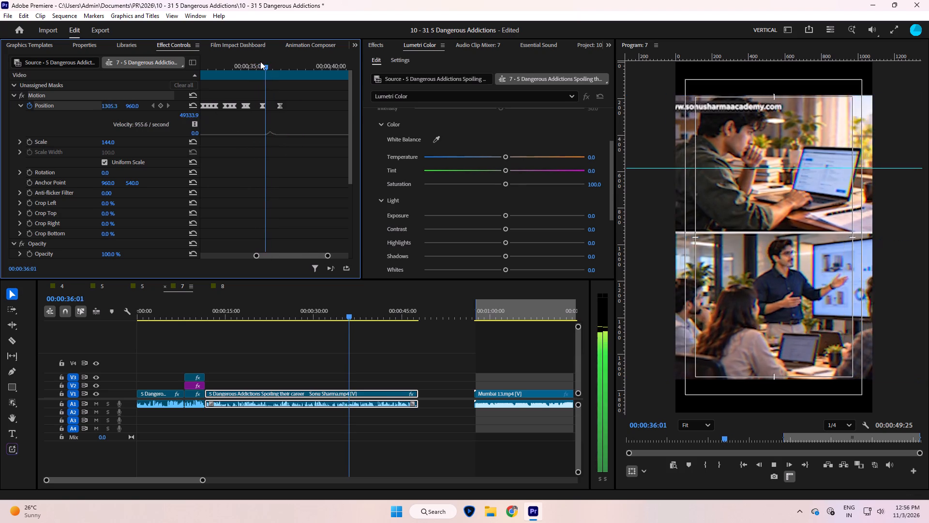
{"action": "key", "text": "space"}
{"action": "left_click", "coordinate": [248, 61]}
{"action": "key", "text": "space"}
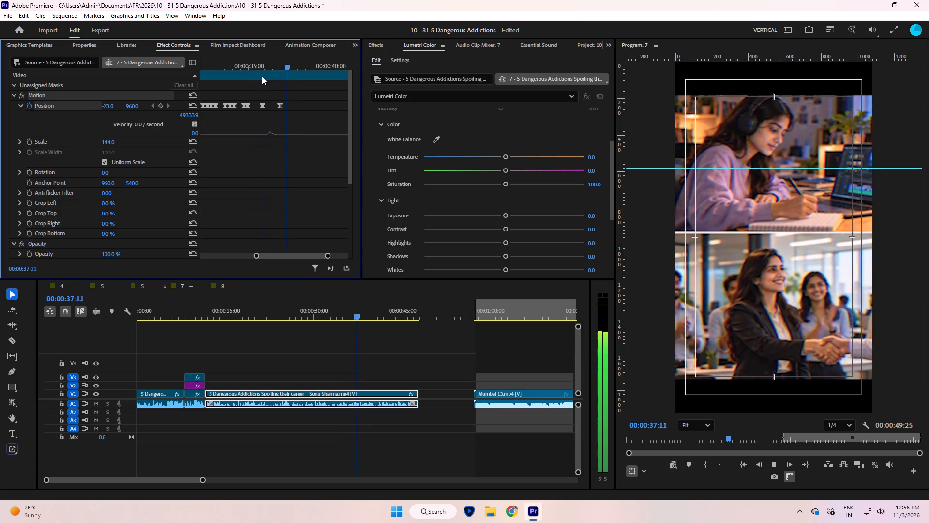
Add a Position keyframe holding -23, 960 at 00:00:37:26, the last frame of the collage.
{"action": "key", "text": "space"}
{"action": "key", "text": "Left"}
{"action": "key", "text": "Left"}
{"action": "key", "text": "Left"}
{"action": "key", "text": "Left"}
{"action": "key", "text": "Left"}
{"action": "key", "text": "Left"}
{"action": "key", "text": "Left"}
{"action": "key", "text": "Left"}
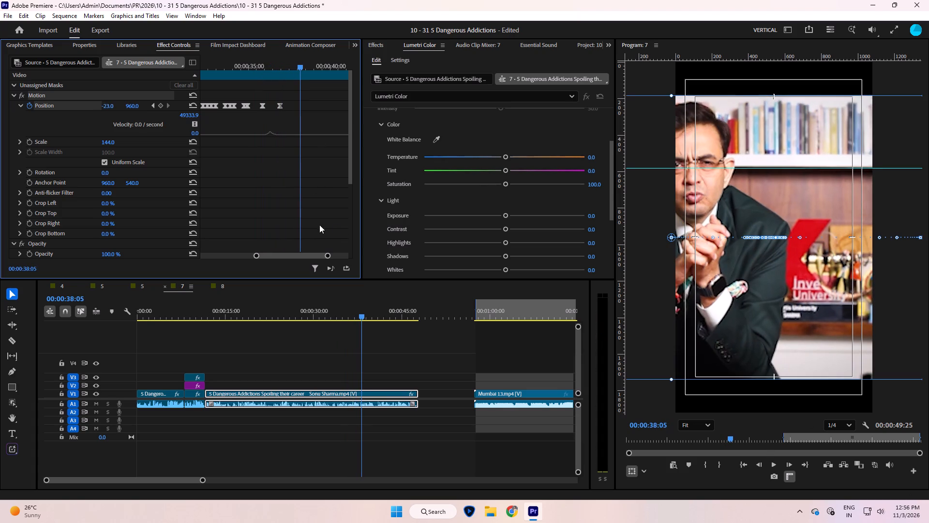
{"action": "key", "text": "Left"}
{"action": "key", "text": "Left"}
{"action": "left_click", "coordinate": [161, 106]}
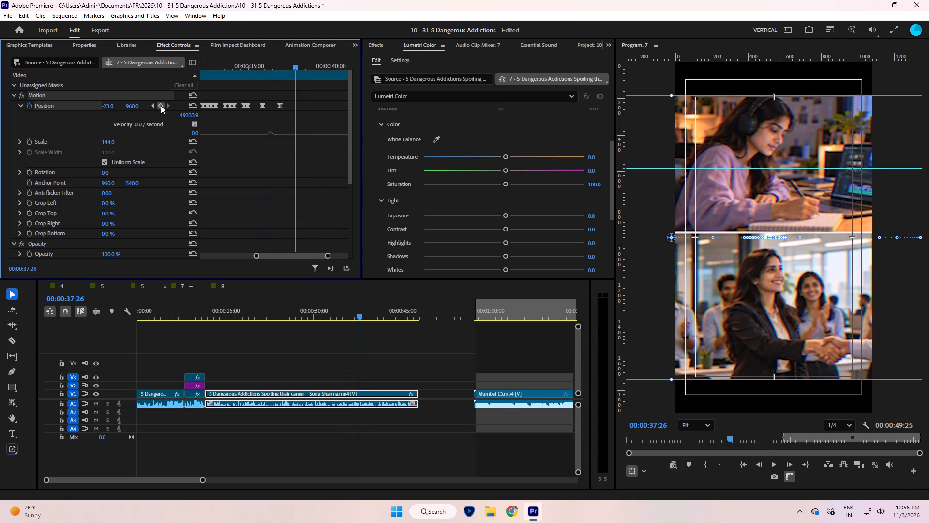
Recentre the speaker from 00:00:37:27 and keyframe Position along his movement, reaching about 461, 960 by 00:00:38:27.
{"action": "key", "text": "Right"}
{"action": "left_click_drag", "start_coordinate": [105, 105], "coordinate": [314, 206]}
{"action": "key", "text": "space"}
{"action": "key", "text": "space"}
{"action": "left_click_drag", "start_coordinate": [112, 104], "coordinate": [140, 104]}
{"action": "key", "text": "space"}
{"action": "key", "text": "space"}
{"action": "left_click_drag", "start_coordinate": [112, 104], "coordinate": [130, 101]}
{"action": "key", "text": "space"}
{"action": "left_click_drag", "start_coordinate": [112, 104], "coordinate": [117, 104]}
{"action": "key", "text": "space"}
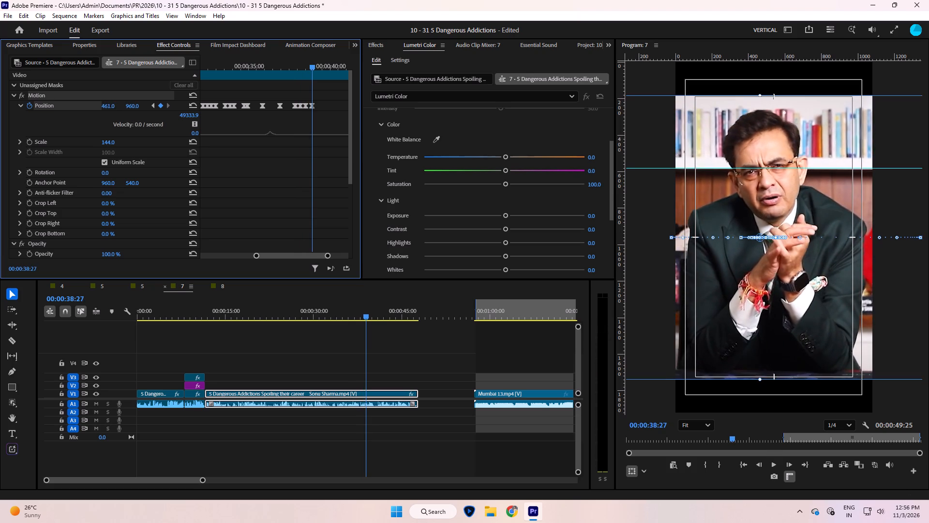
{"action": "left_click_drag", "start_coordinate": [117, 104], "coordinate": [118, 104]}
Continue keyframing Position on the speaker through 00:00:39:15, ending at 484, 960 shortly after 00:00:40:00.
{"action": "key", "text": "space"}
{"action": "left_click_drag", "start_coordinate": [112, 104], "coordinate": [124, 104]}
{"action": "key", "text": "space"}
{"action": "key", "text": "space"}
{"action": "key", "text": "space"}
{"action": "left_click_drag", "start_coordinate": [112, 104], "coordinate": [114, 106]}
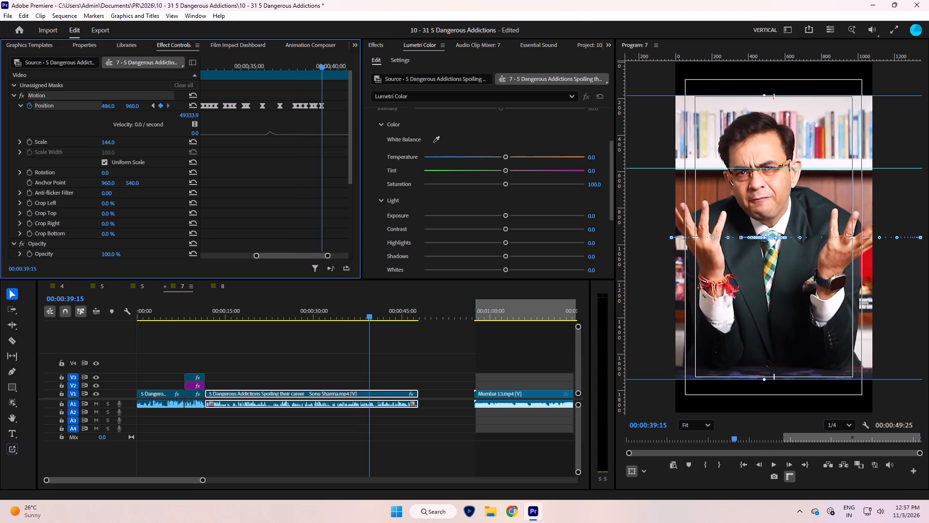
{"action": "left_click_drag", "start_coordinate": [114, 106], "coordinate": [119, 107]}
{"action": "key", "text": "space"}
{"action": "key", "text": "space"}
{"action": "left_click", "coordinate": [112, 104]}
{"action": "key", "text": "space"}
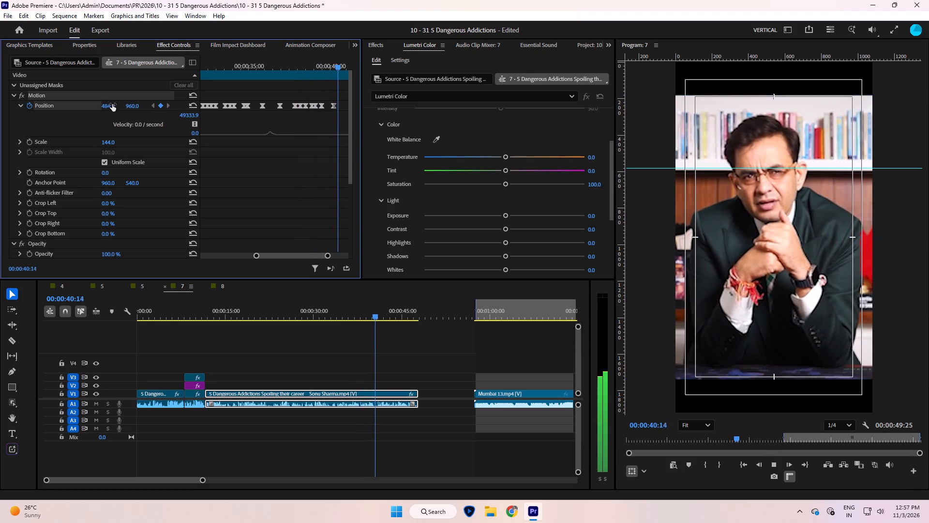
{"action": "key", "text": "space"}
Examine the cricket and crowd footage up to 00:00:42:17 and locate the first frame of the cricket shot near 00:00:40:26.
{"action": "left_click", "coordinate": [112, 104]}
{"action": "left_click", "coordinate": [281, 171]}
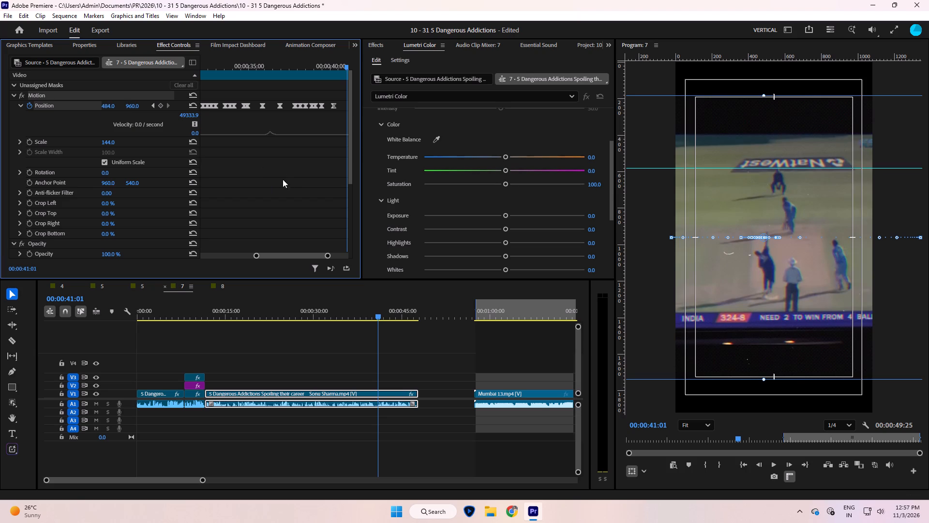
{"action": "left_click", "coordinate": [291, 199]}
{"action": "left_click", "coordinate": [303, 202]}
{"action": "type", "text": "--==="}
{"action": "key", "text": "minus"}
{"action": "left_click", "coordinate": [292, 209]}
{"action": "type", "text": "=-"}
{"action": "left_click", "coordinate": [292, 209]}
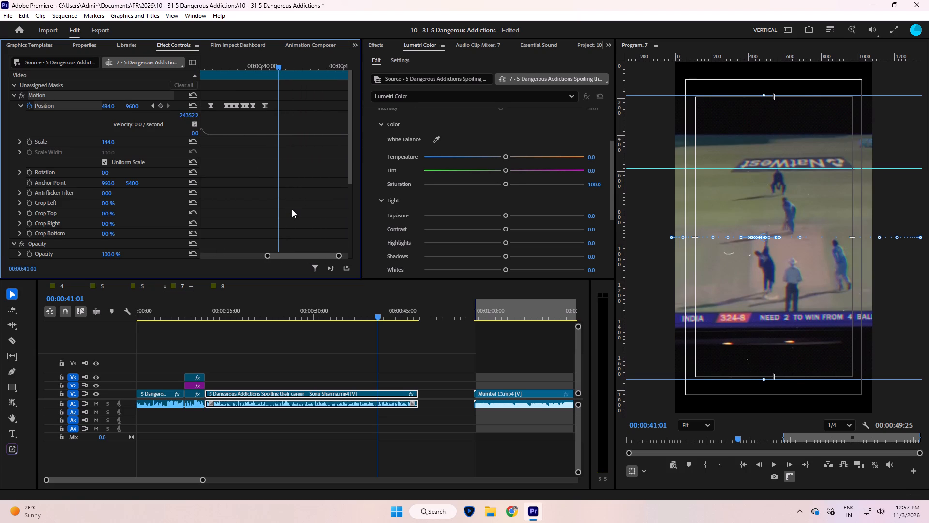
{"action": "key", "text": "Left"}
{"action": "key", "text": "Left"}
{"action": "key", "text": "Left"}
{"action": "key", "text": "Left"}
{"action": "key", "text": "Left"}
{"action": "key", "text": "Left"}
{"action": "key", "text": "Left"}
{"action": "key", "text": "space"}
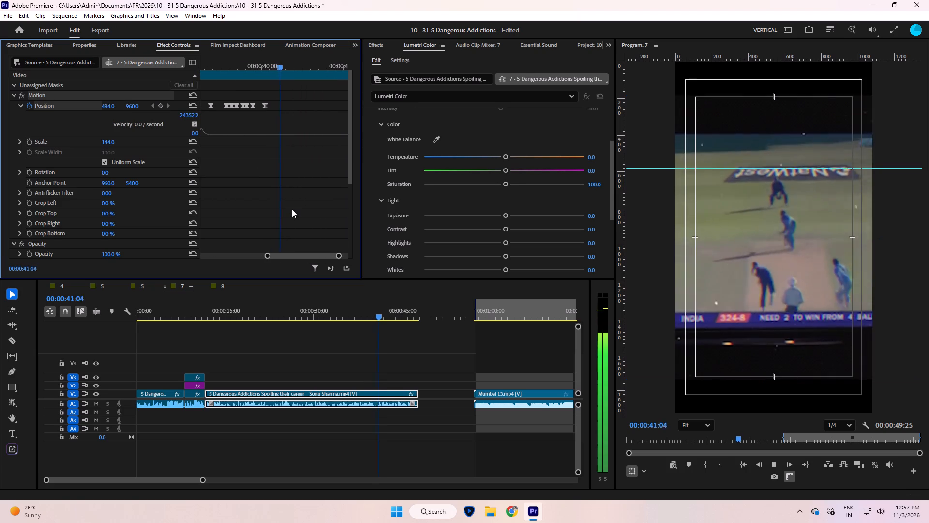
{"action": "key", "text": "space"}
{"action": "left_click_drag", "start_coordinate": [300, 66], "coordinate": [300, 67]}
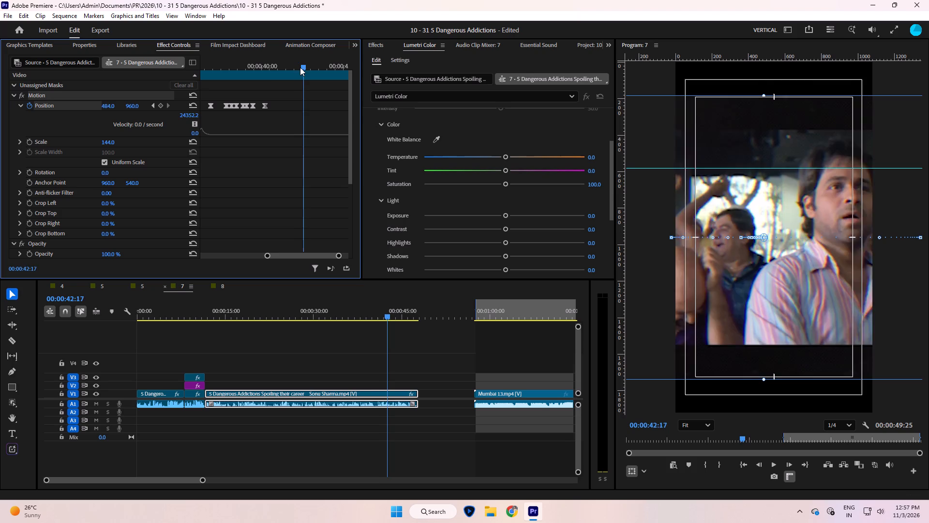
{"action": "left_click_drag", "start_coordinate": [300, 67], "coordinate": [269, 83]}
{"action": "key", "text": "space"}
{"action": "key", "text": "space"}
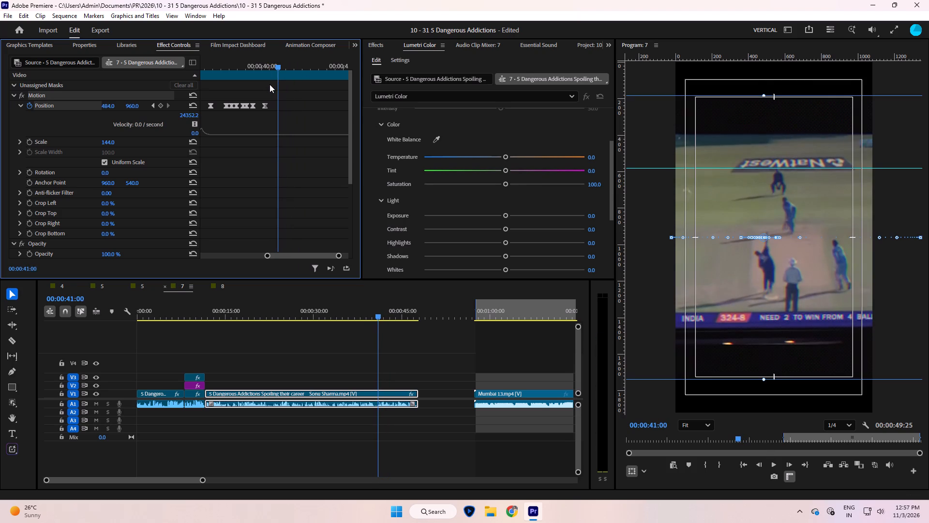
{"action": "key", "text": "Left"}
{"action": "key", "text": "Left"}
{"action": "key", "text": "Left"}
{"action": "key", "text": "Left"}
{"action": "key", "text": "Left"}
{"action": "key", "text": "Right"}
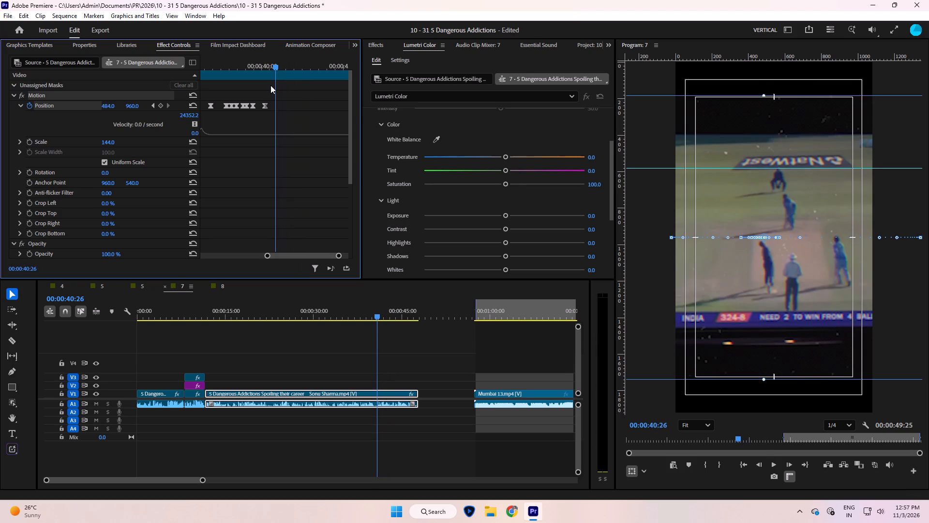